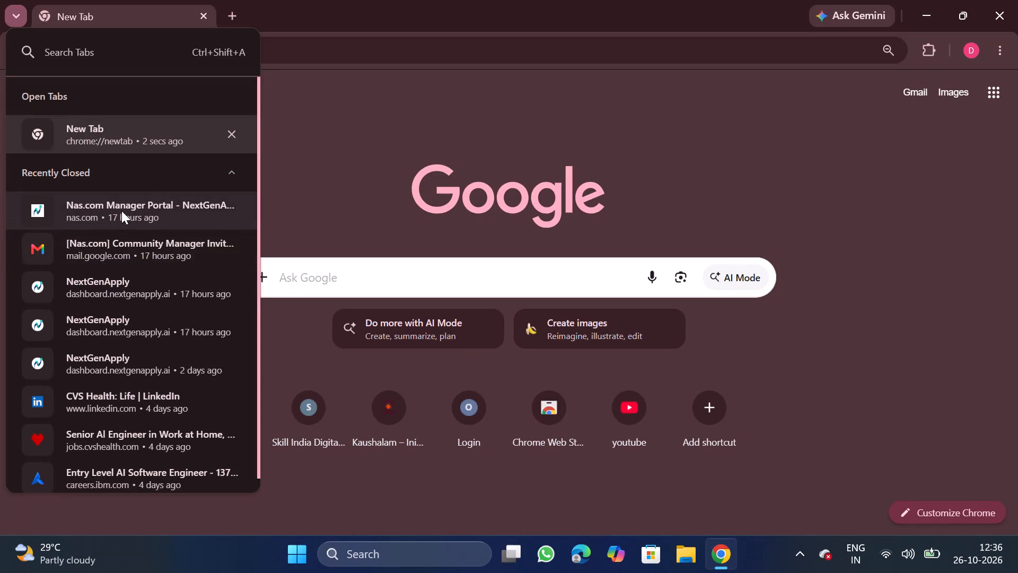
Reopen the recently closed NextGenApply dashboard and go to its CSV Upload page.
left_click(124, 297)
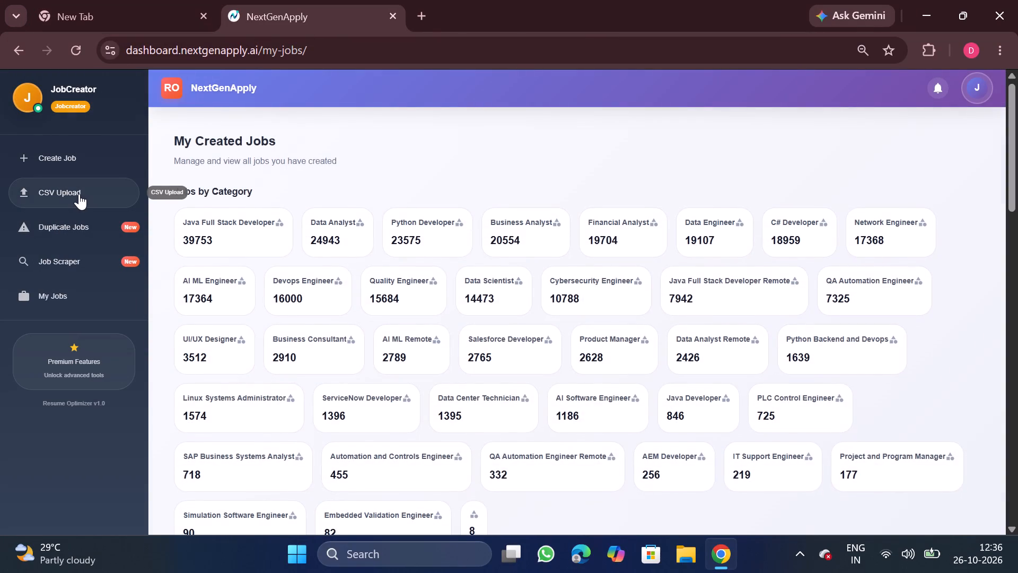
left_click(79, 194)
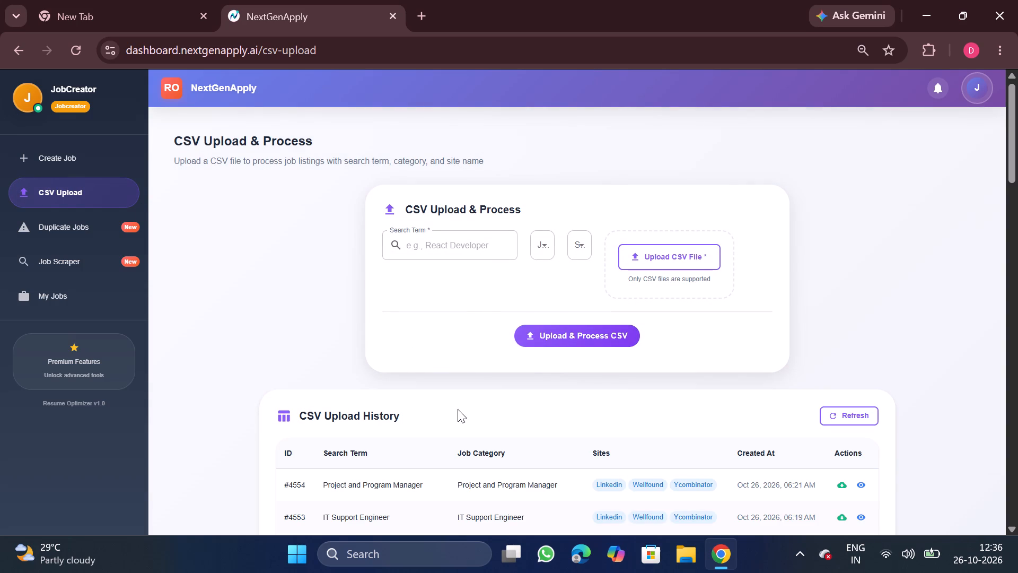
Look through the CSV Upload History to review the search terms, job categories, sites and creation dates of past uploads.
scroll(458, 409, "down", 4)
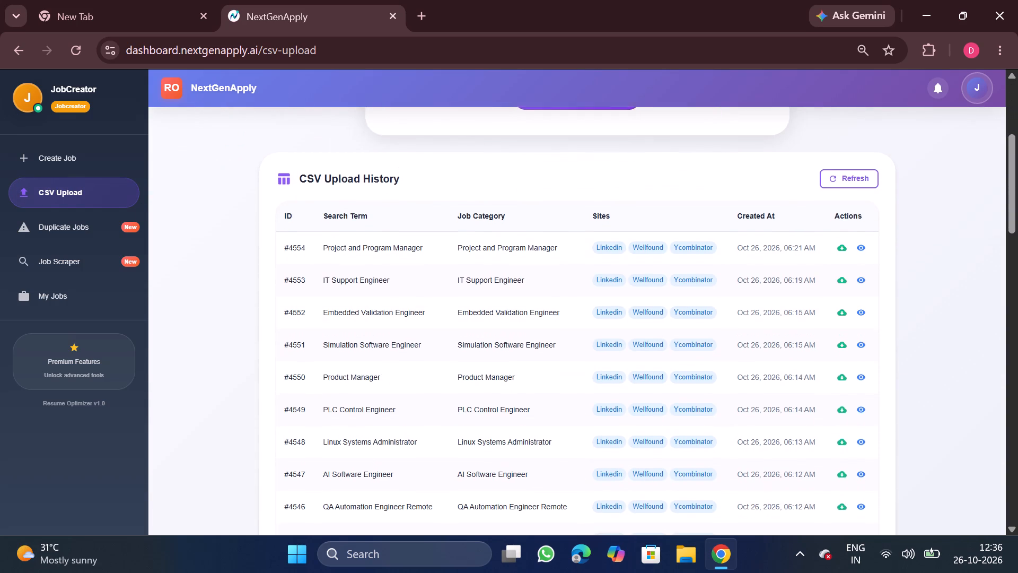
scroll(458, 409, "down", 2)
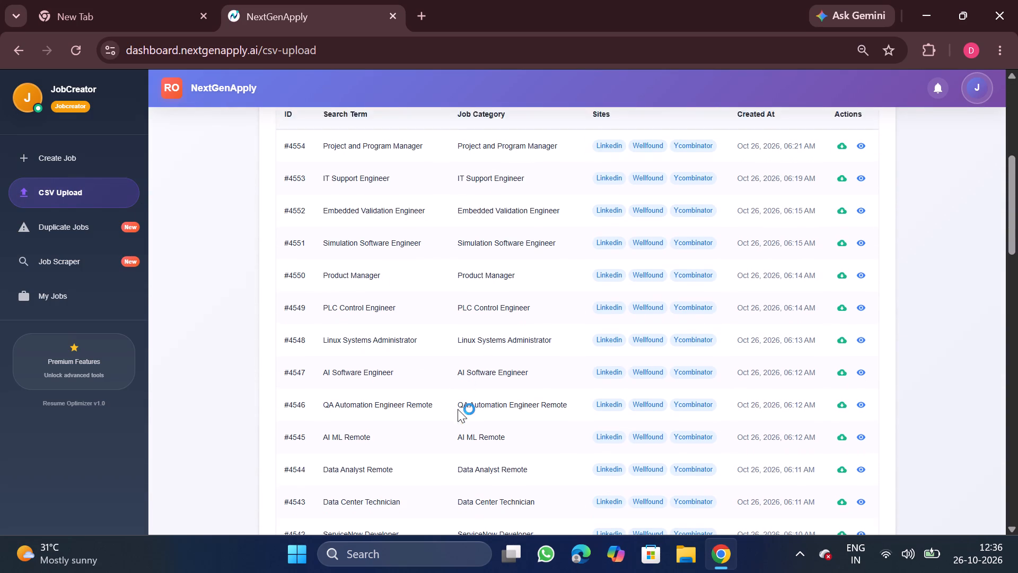
scroll(458, 409, "down", 3)
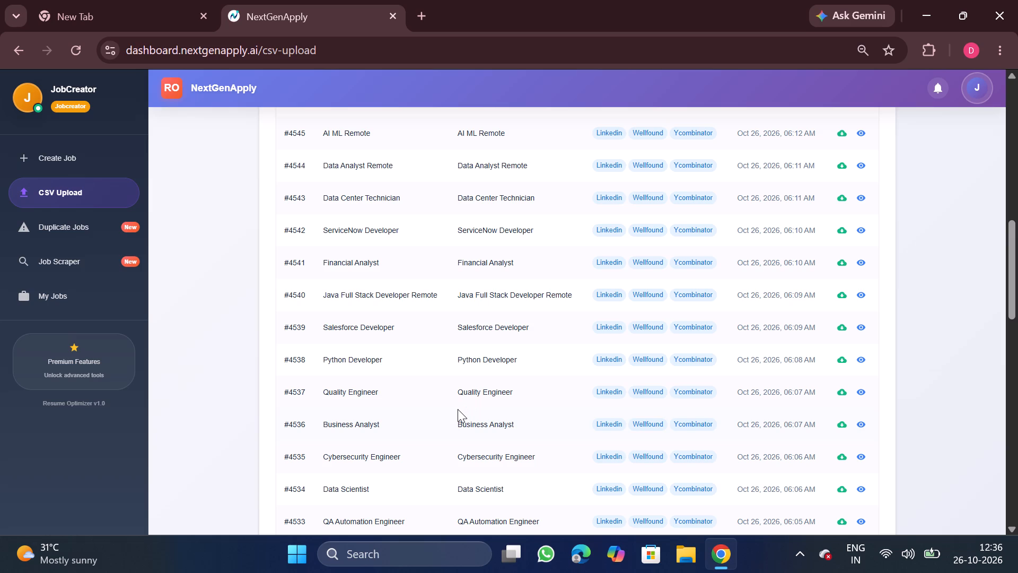
scroll(458, 409, "down", 2)
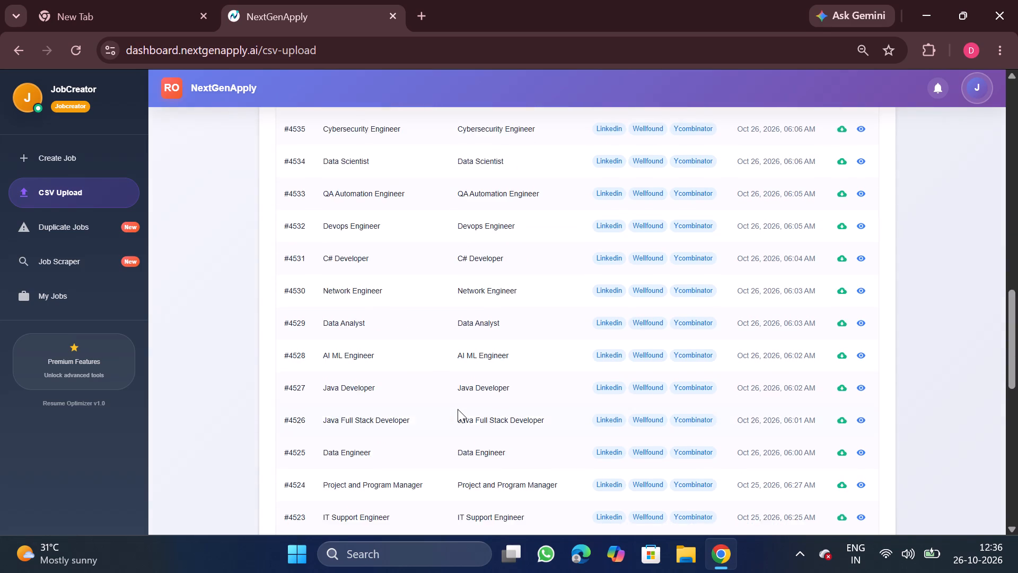
scroll(458, 409, "down", 3)
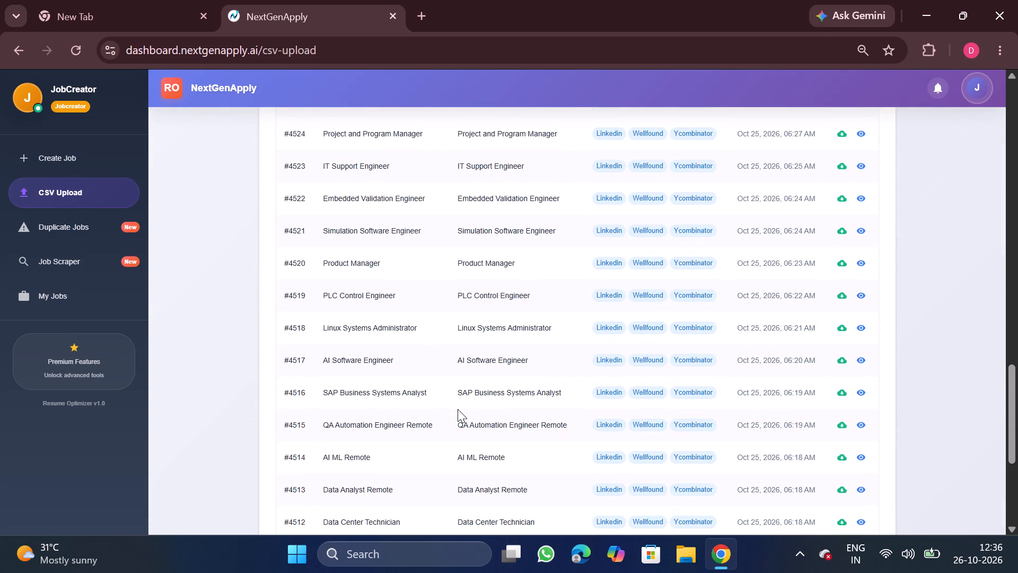
scroll(458, 409, "down", 3)
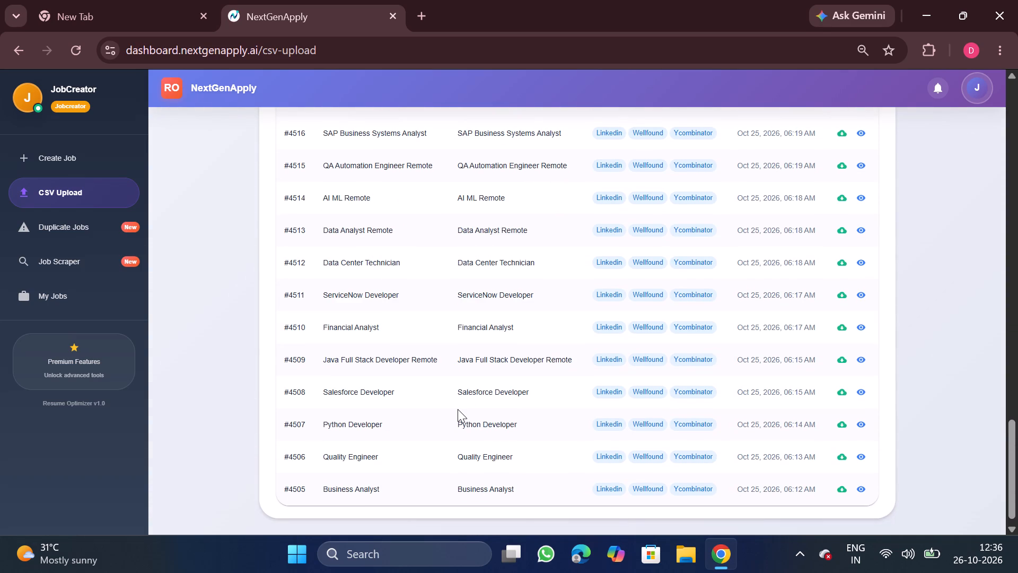
scroll(458, 409, "down", 1)
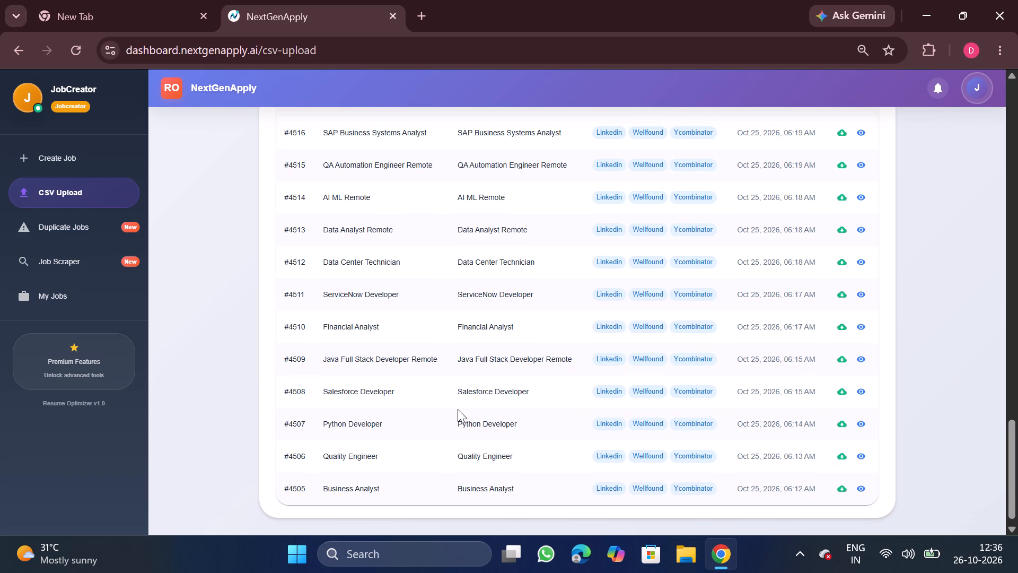
scroll(458, 409, "up", 3)
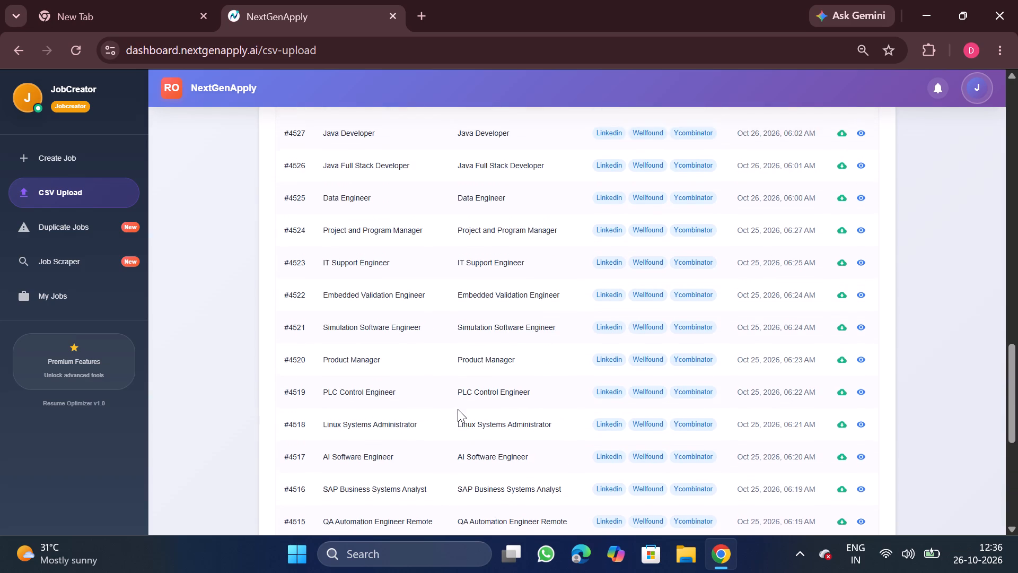
scroll(458, 409, "up", 4)
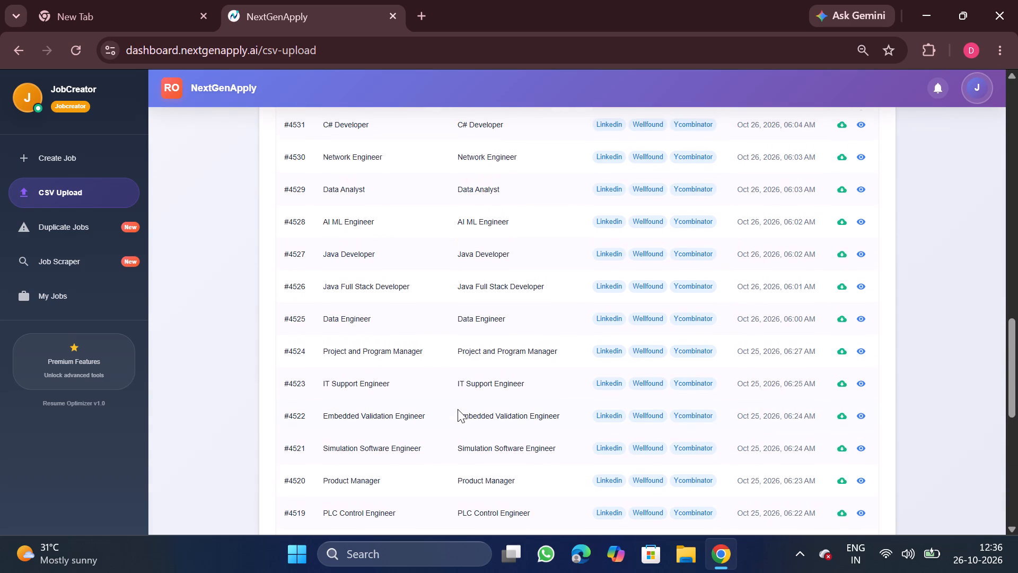
scroll(458, 409, "up", 1)
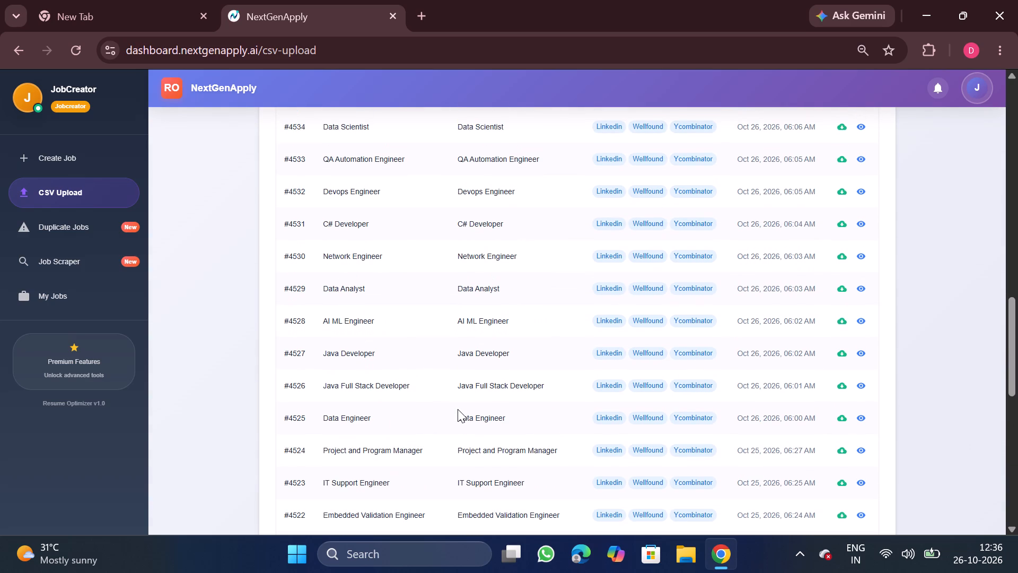
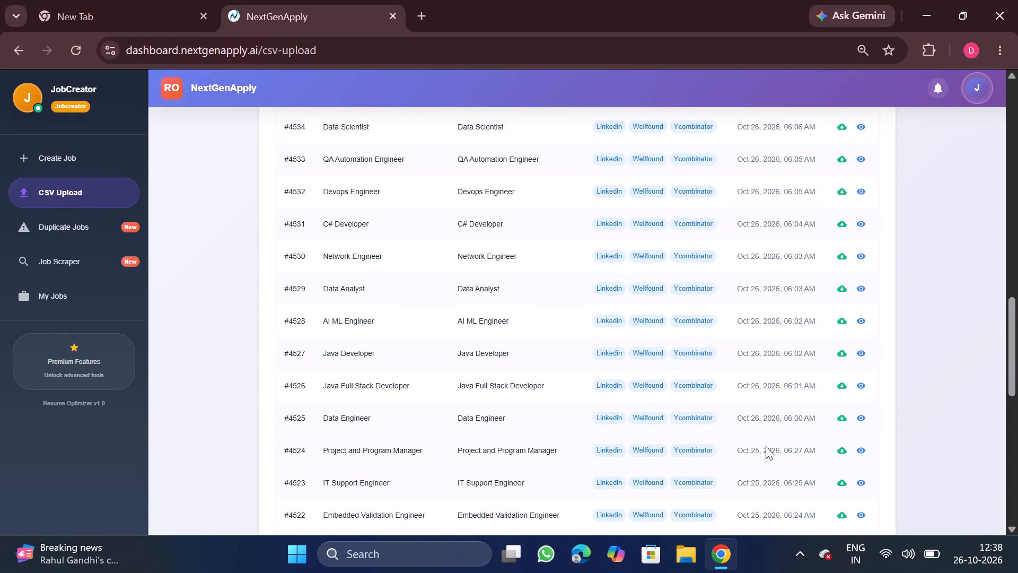
Download the CSV of the Data Engineer upload #4525 from the upload history and open the downloaded file.
scroll(774, 453, "up", 1)
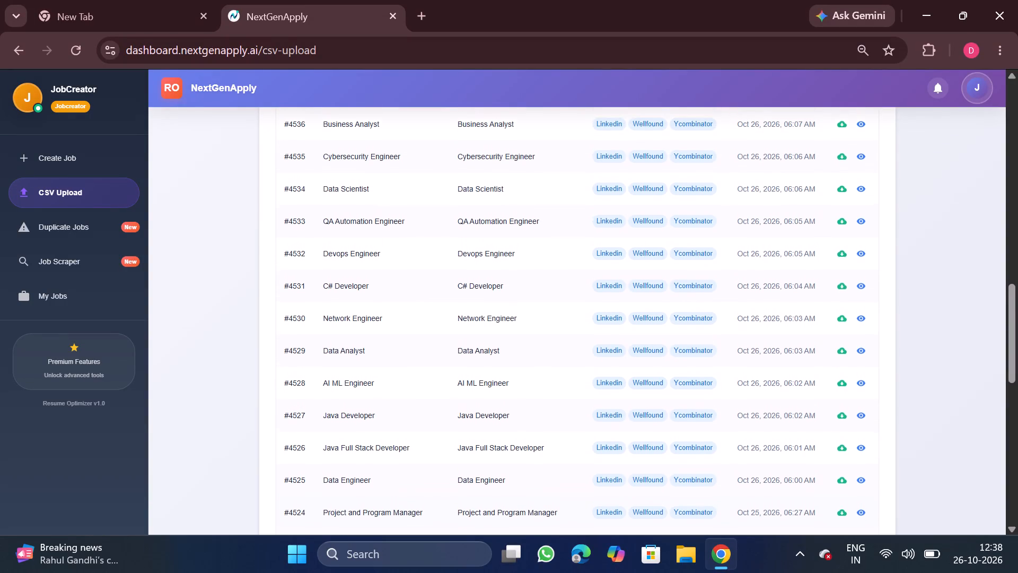
scroll(774, 453, "up", 1)
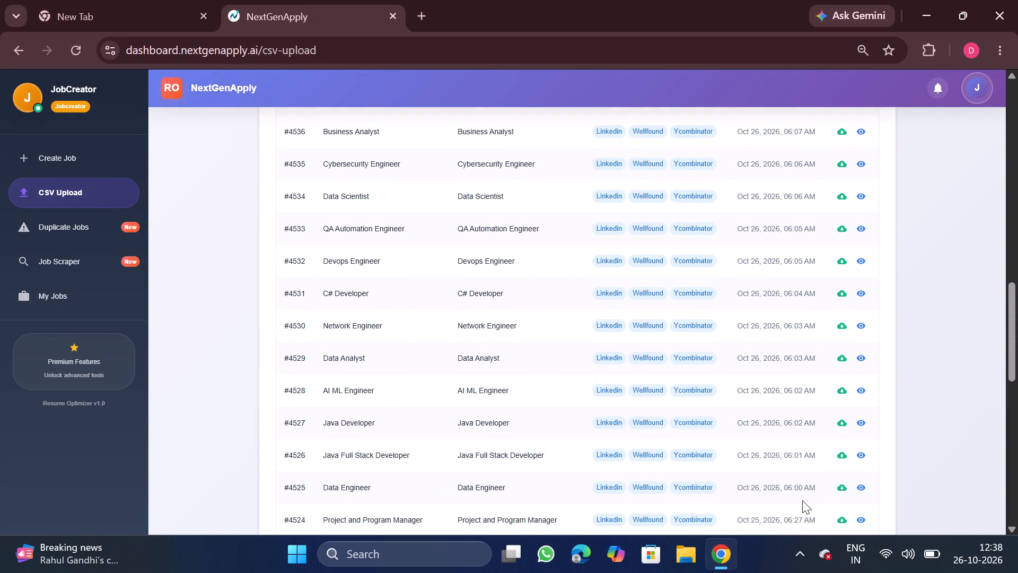
double_click(839, 484)
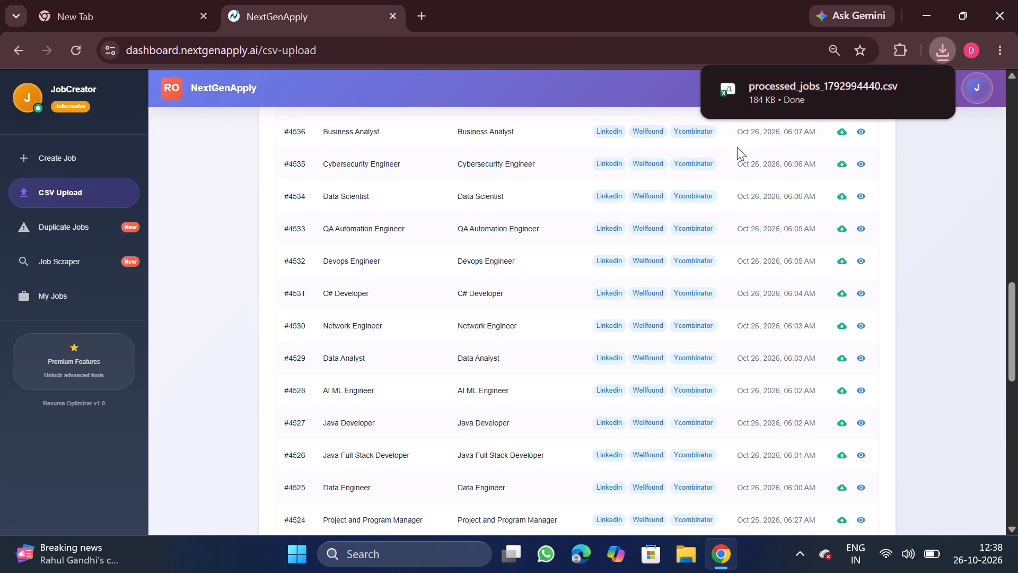
left_click(800, 110)
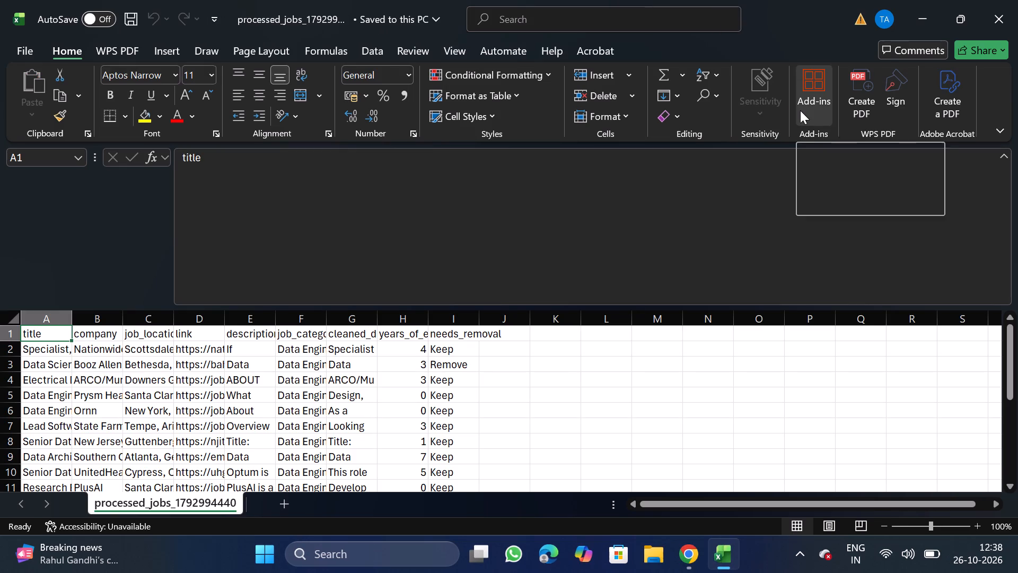
Remove duplicate rows from the whole job table, comparing only the company column.
left_click(292, 395)
key("ctrl+a")
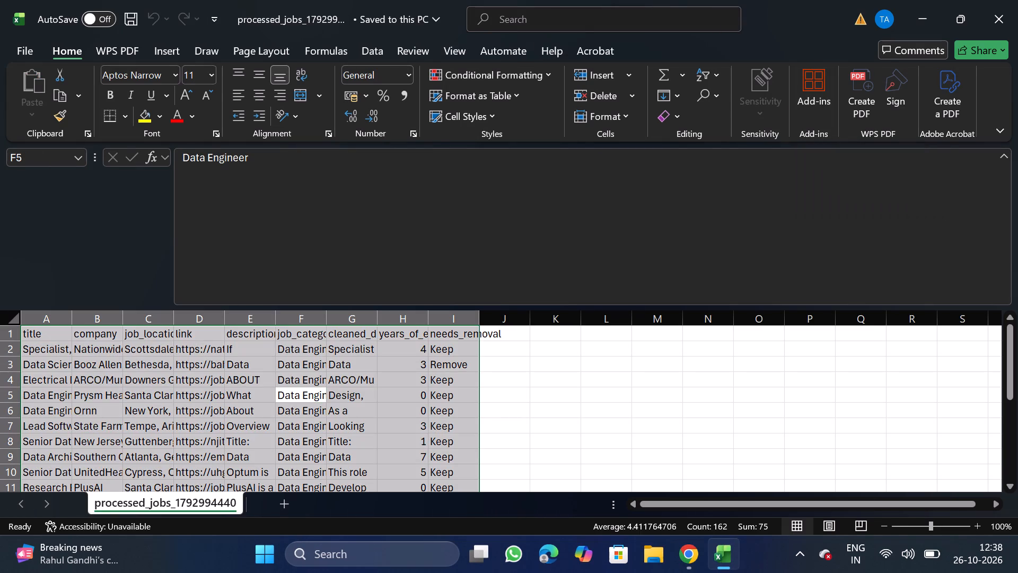
left_click(367, 47)
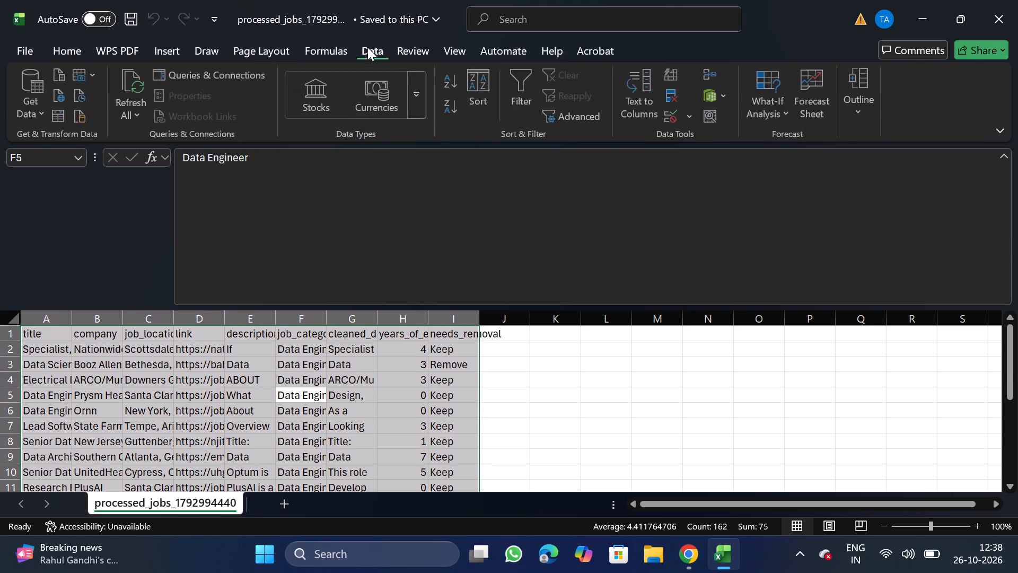
left_click(668, 91)
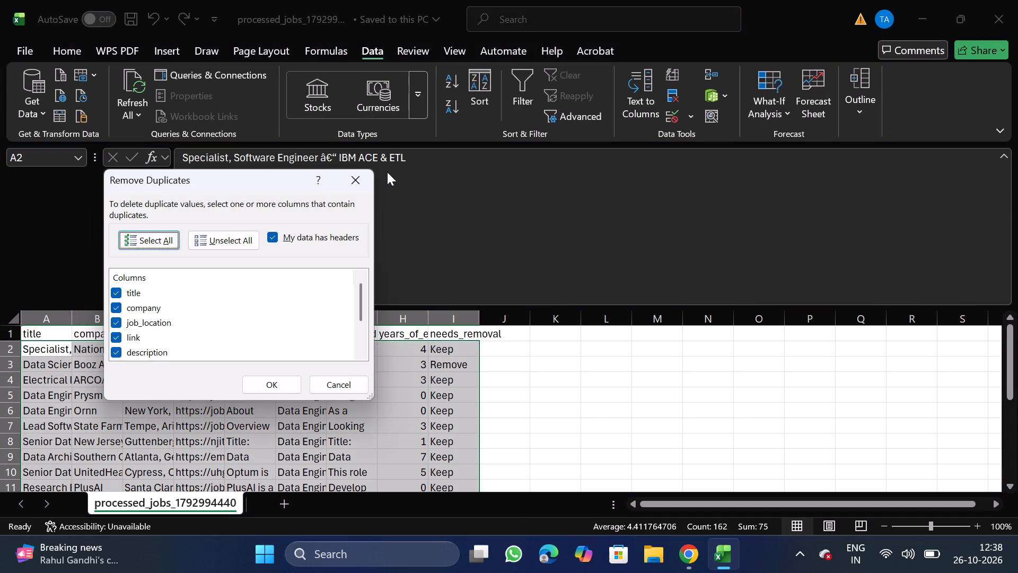
left_click(232, 242)
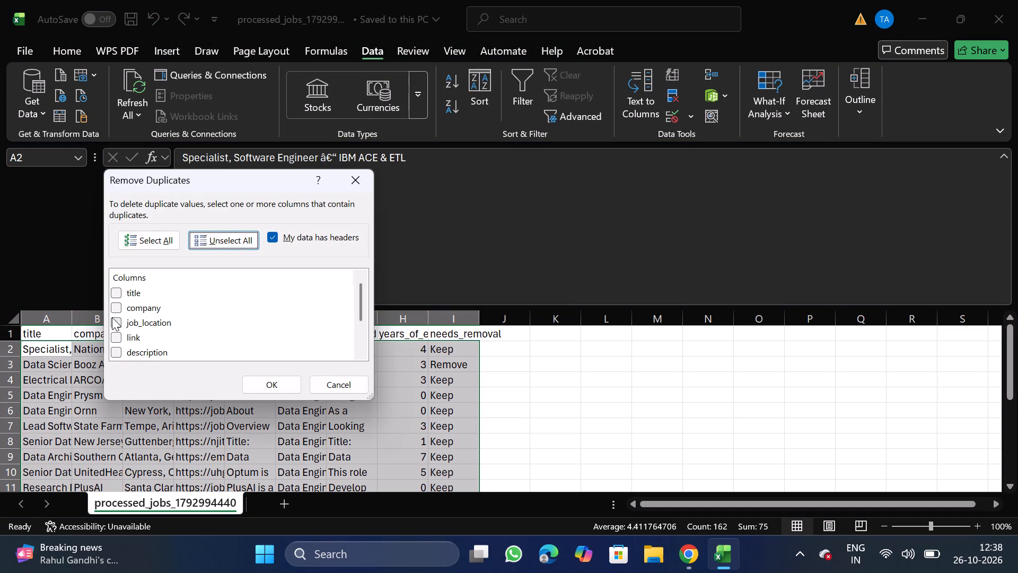
left_click(844, 476)
left_click(881, 549)
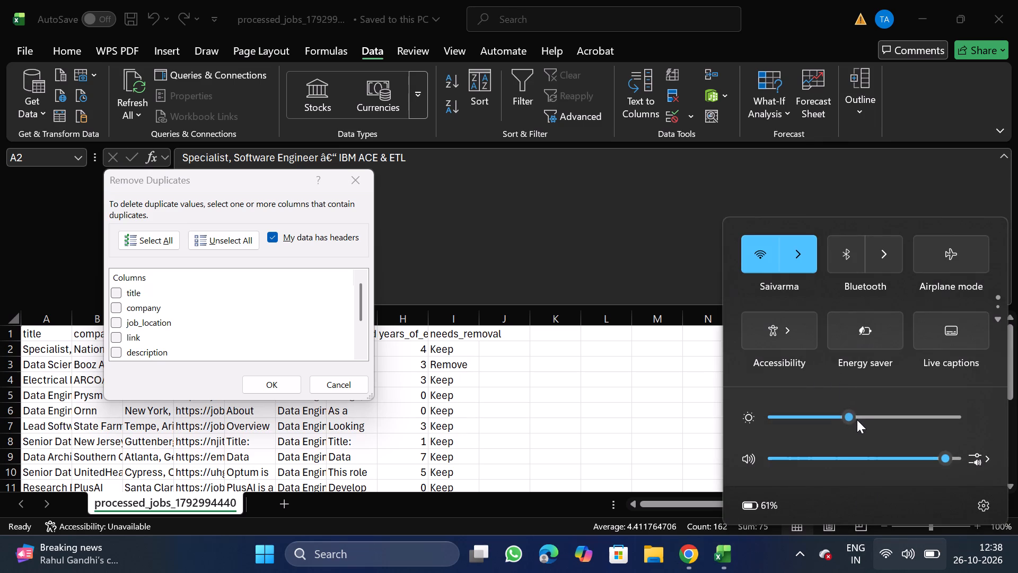
left_click(643, 421)
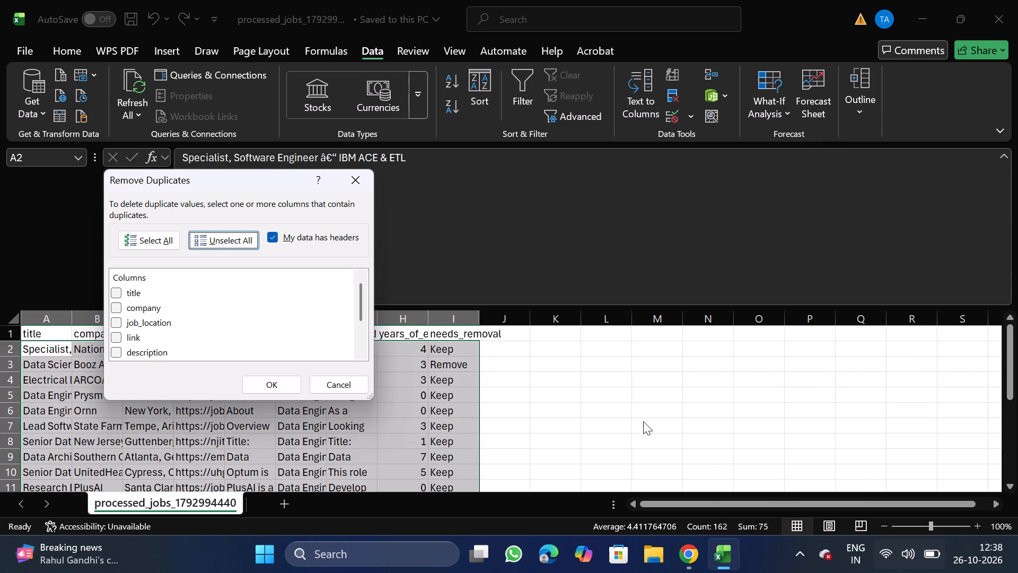
left_click(118, 308)
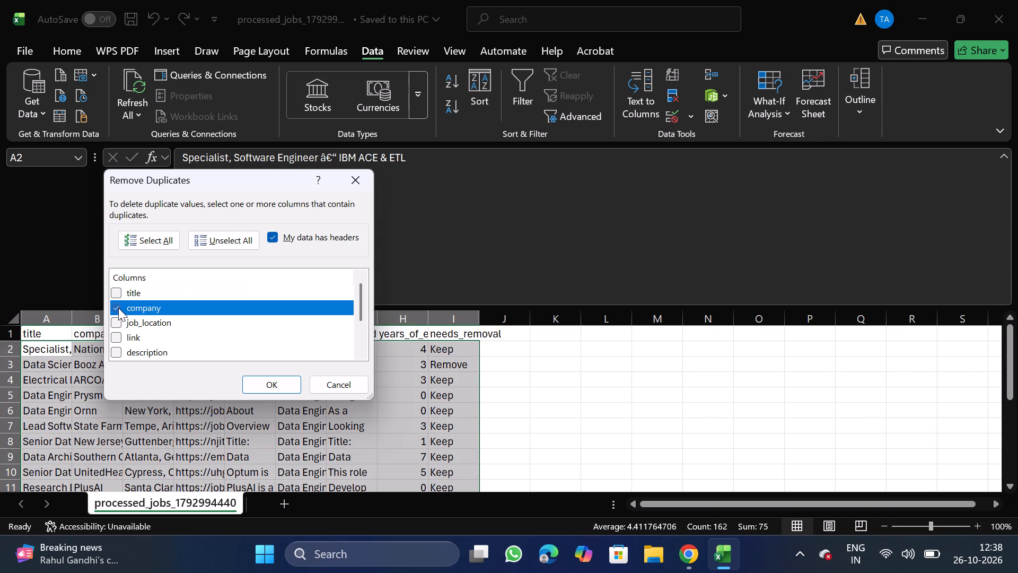
left_click(268, 381)
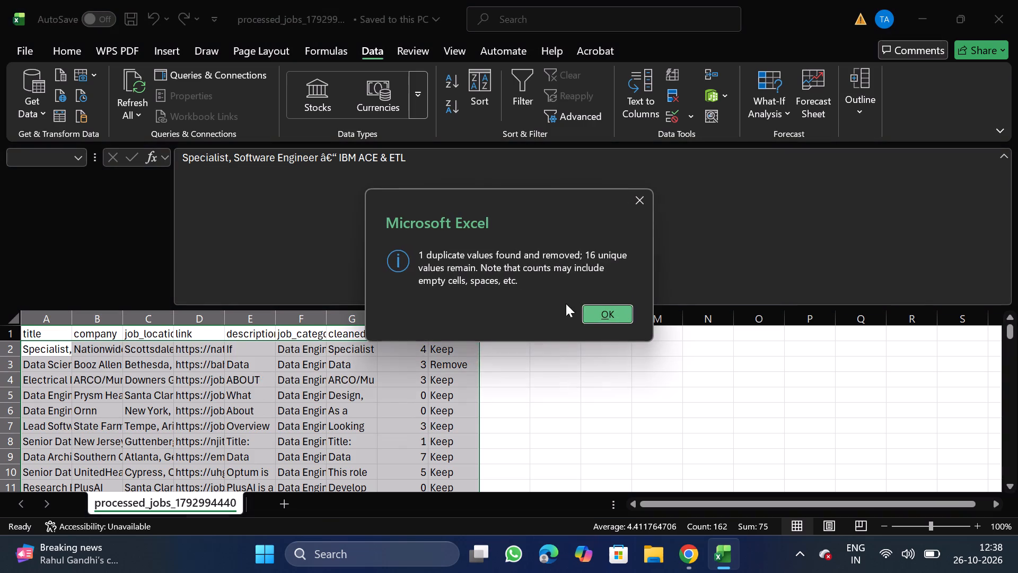
left_click(608, 319)
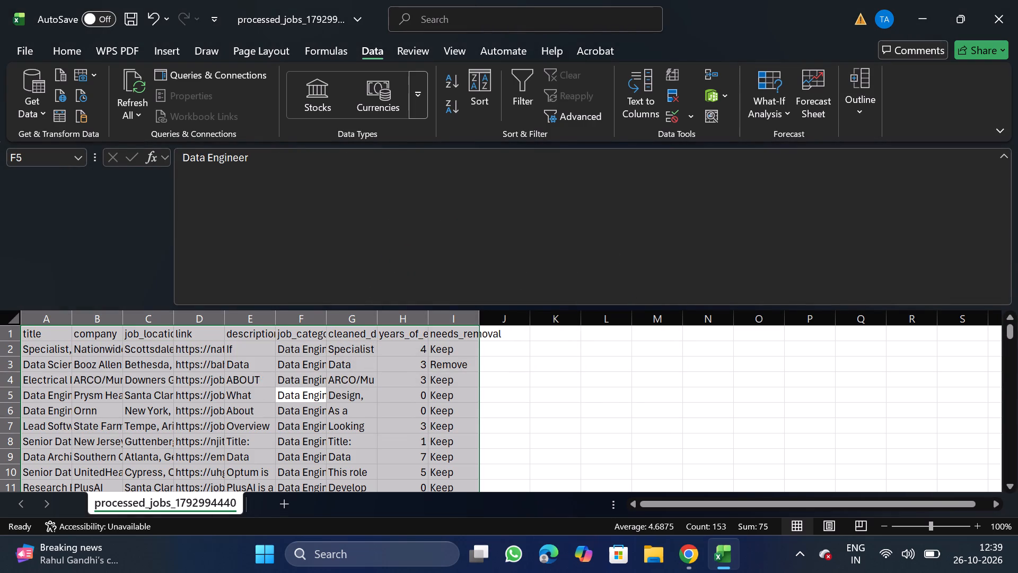
Filter the needs_removal column to Remove, delete all the matching job rows, and turn the filter off.
left_click(441, 336)
left_click(512, 84)
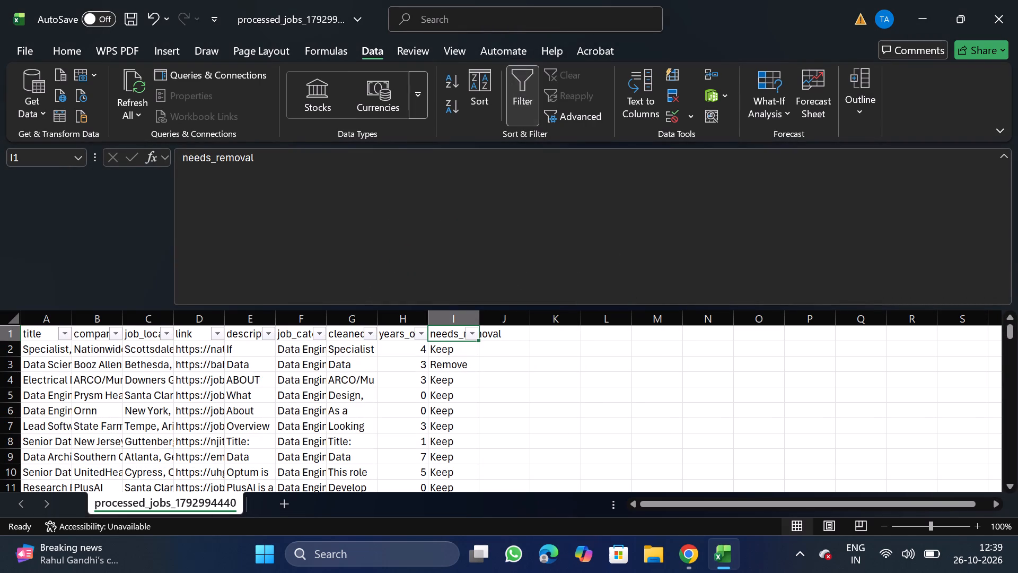
left_click(472, 339)
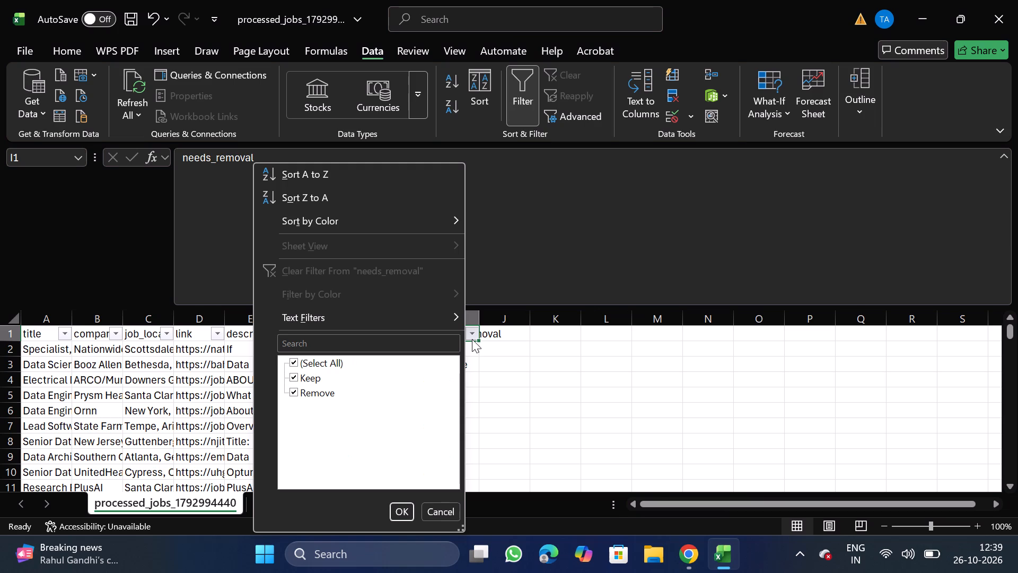
left_click(319, 372)
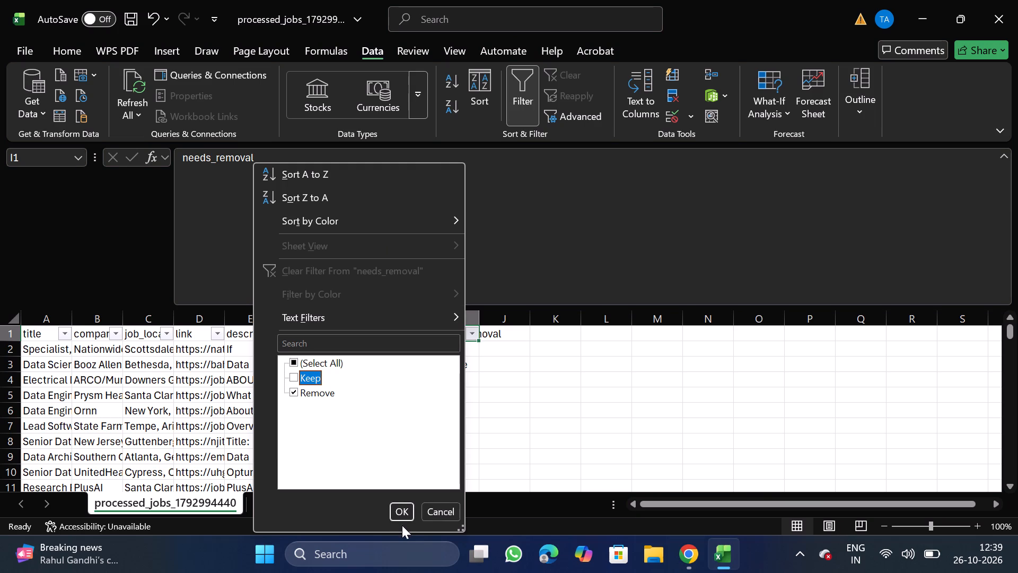
left_click(396, 513)
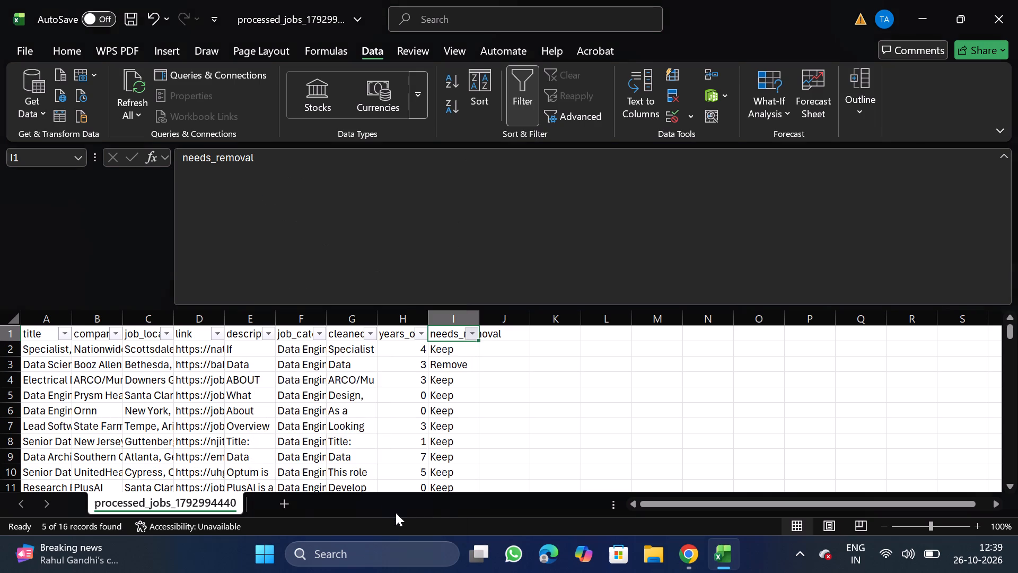
left_click(0, 346)
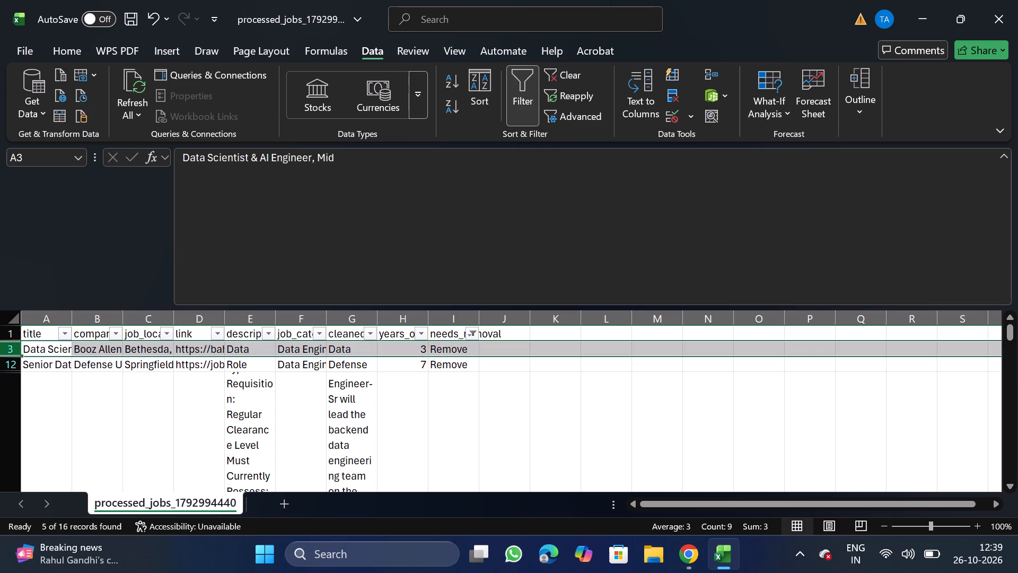
key("ctrl+shift+Down")
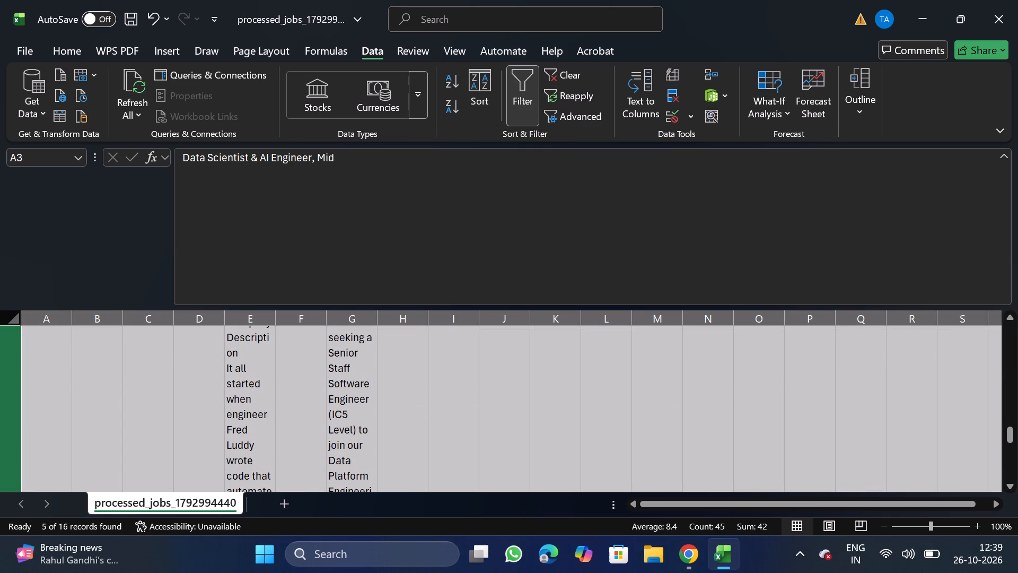
right_click(113, 415)
left_click(187, 290)
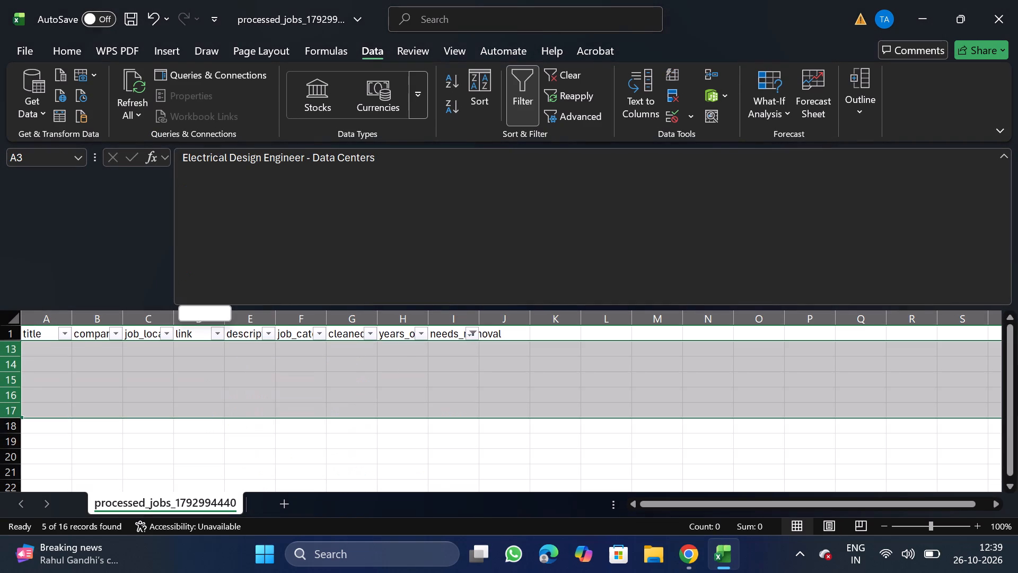
left_click(524, 89)
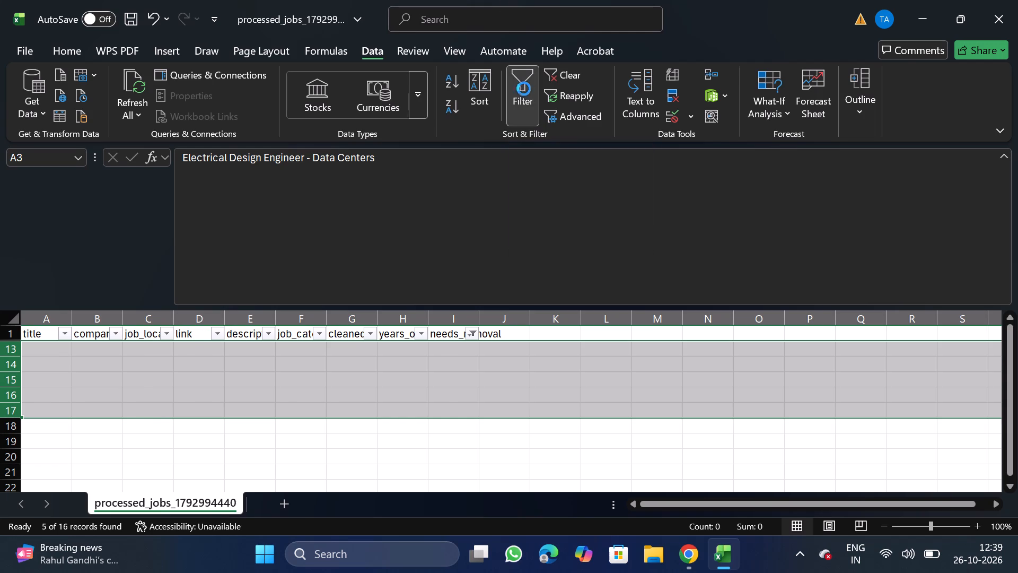
Filter the years_of_experience column to blanks, delete all the blank rows below the header, and turn the filter off.
left_click(404, 325)
left_click(534, 77)
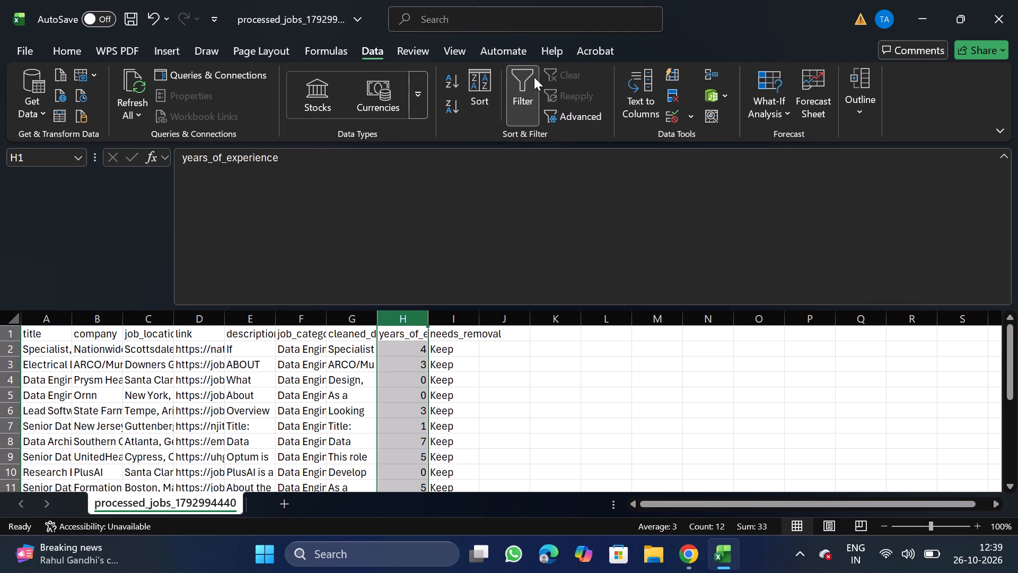
left_click(419, 333)
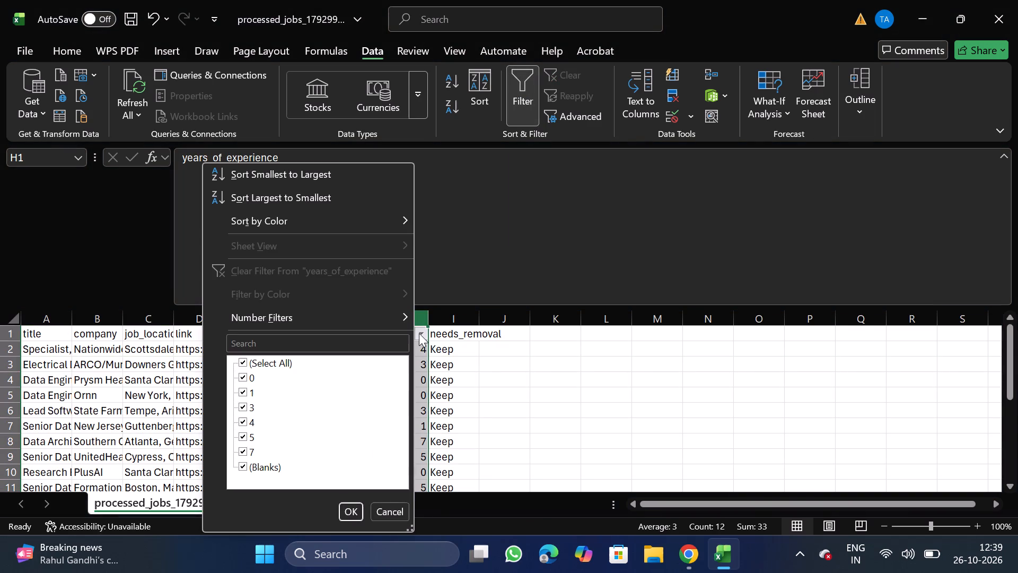
left_click(275, 363)
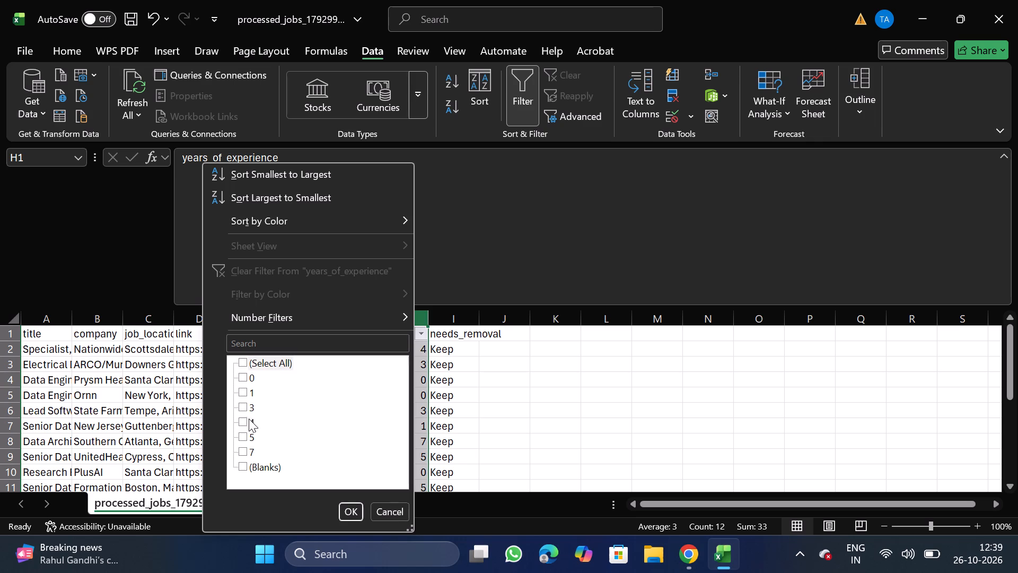
left_click(243, 467)
left_click(353, 511)
left_click(1, 346)
key("ctrl+shift+Down")
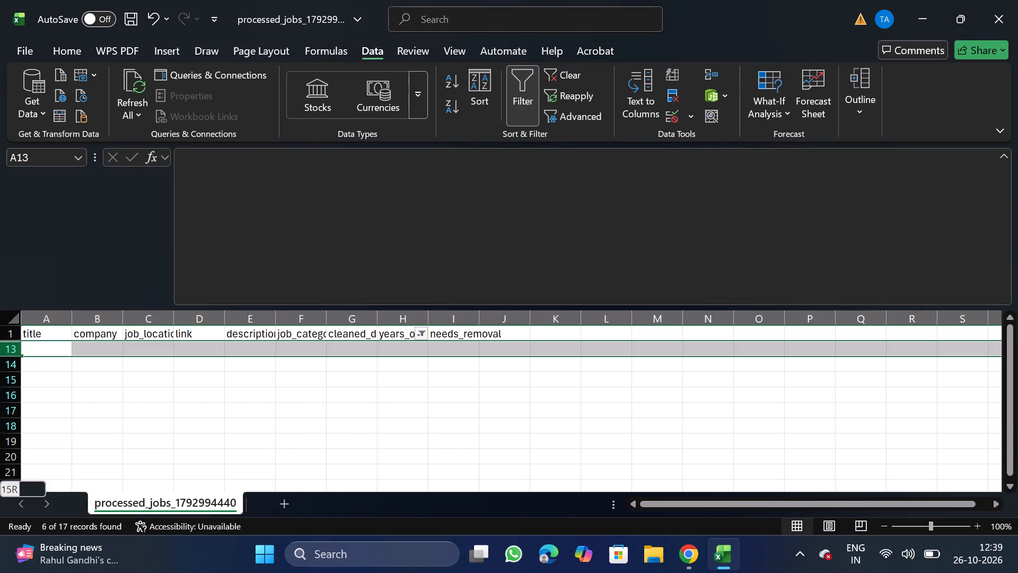
right_click(119, 393)
left_click(196, 262)
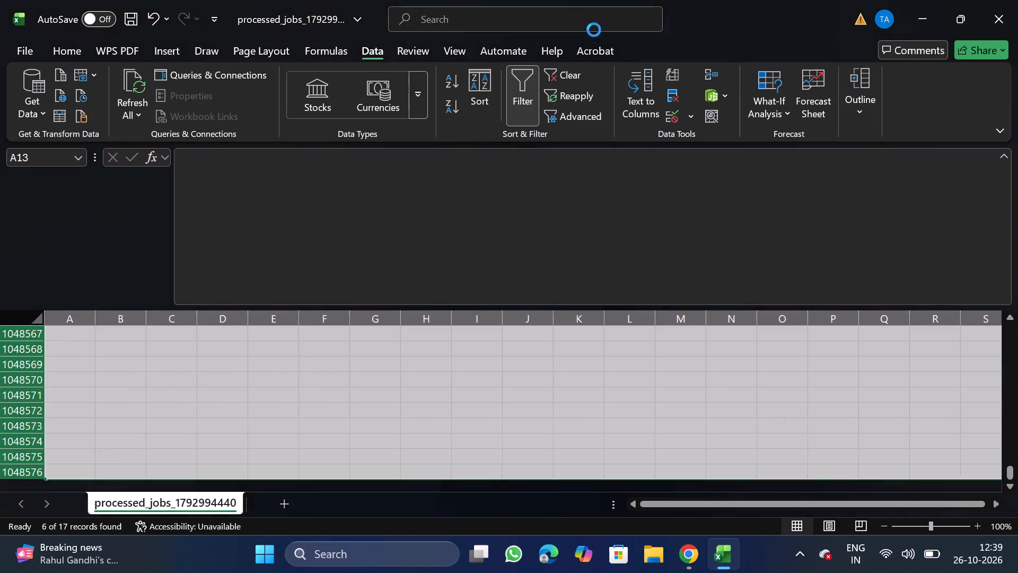
left_click(530, 112)
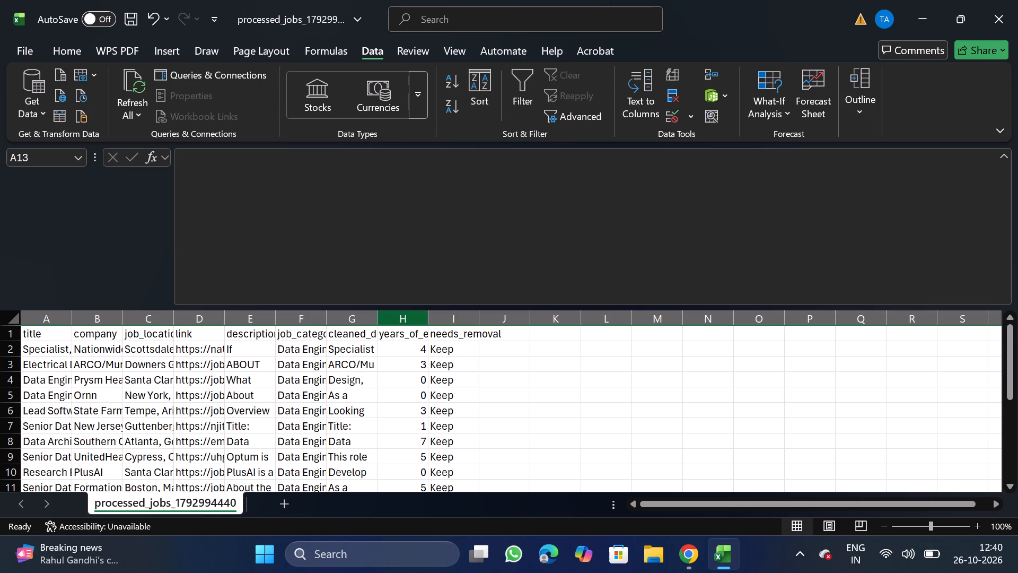
Delete the needs_removal column from the sheet.
left_click(453, 318)
right_click(454, 370)
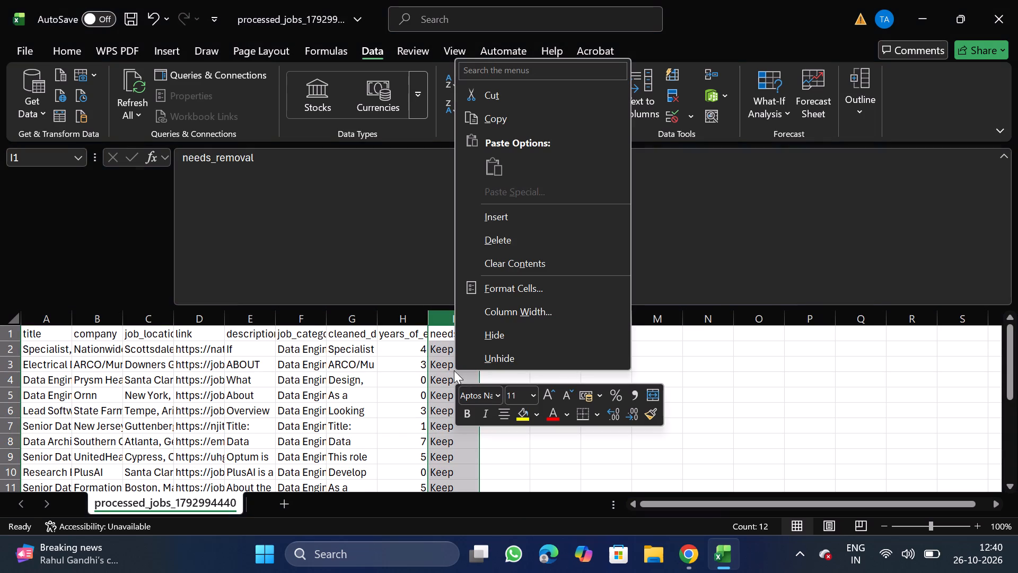
left_click(497, 231)
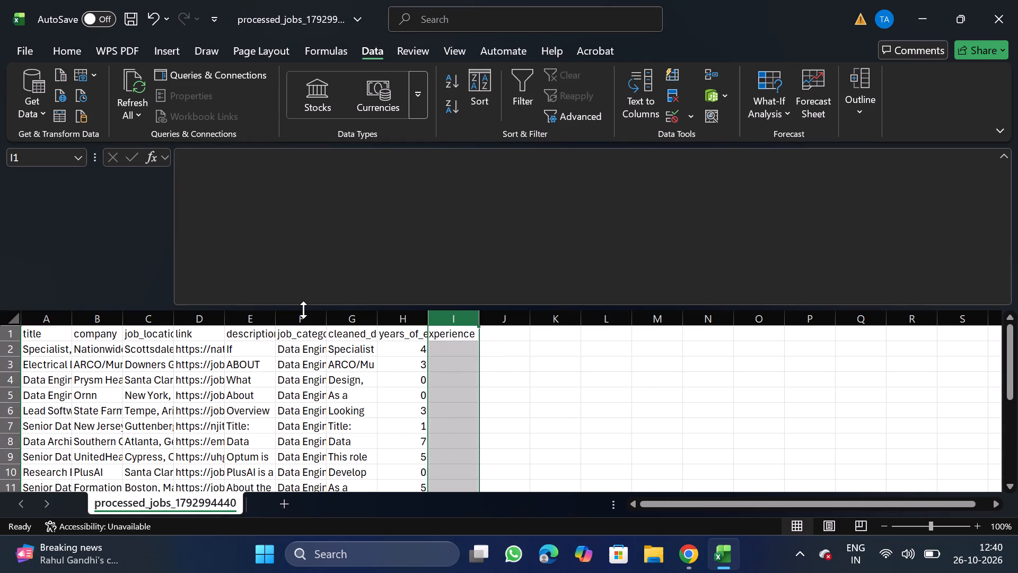
Move the job_category column in front of the title column so it is column A.
left_click(303, 310)
left_click(298, 323)
key("ctrl+x")
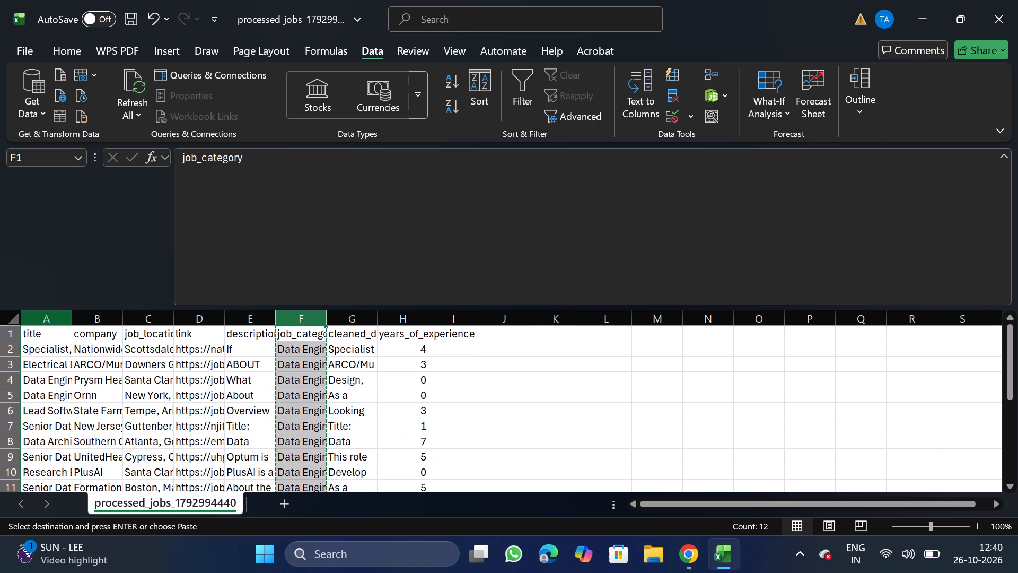
left_click_drag(40, 325, 34, 393)
right_click(34, 393)
left_click(114, 245)
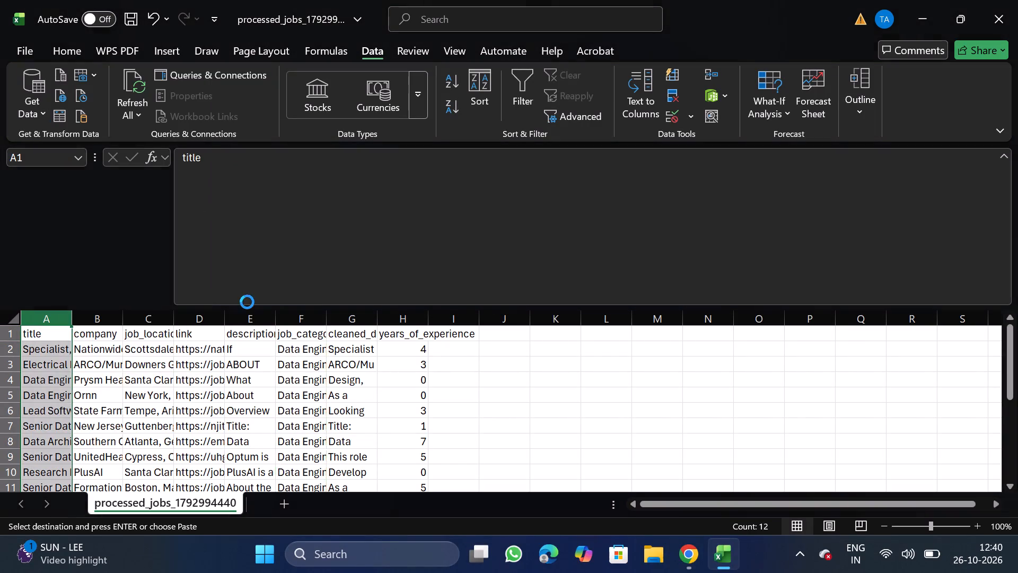
Turn off text wrapping for the description and cleaned description columns, F and G.
left_click(310, 324)
key("shift+Right")
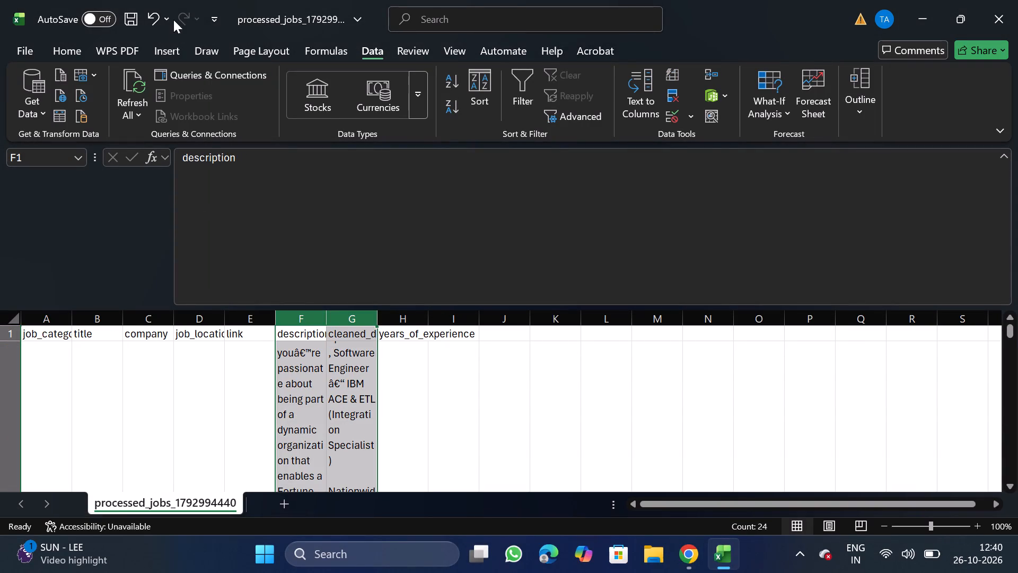
left_click(73, 49)
left_click(324, 132)
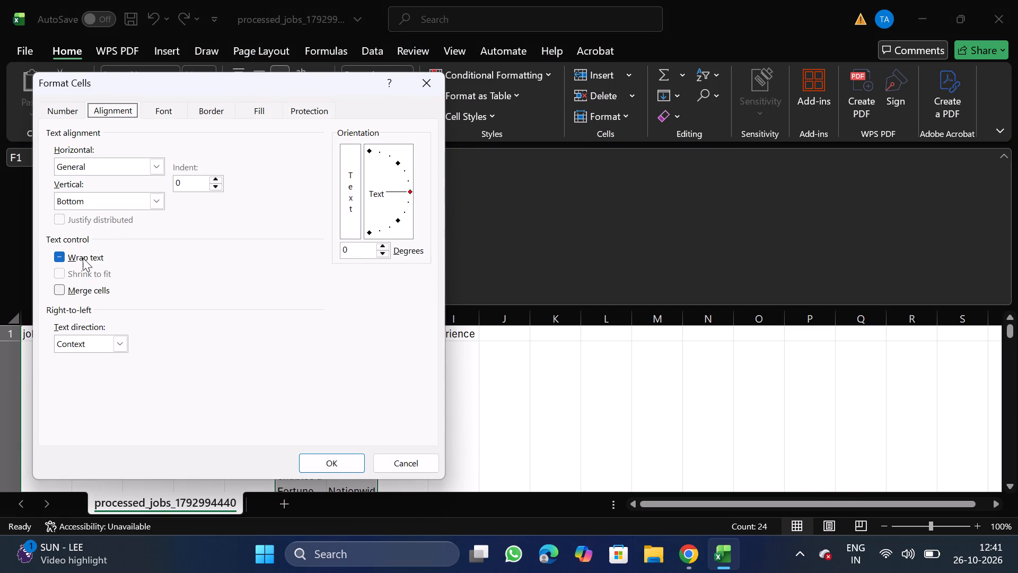
double_click(83, 258)
left_click(330, 463)
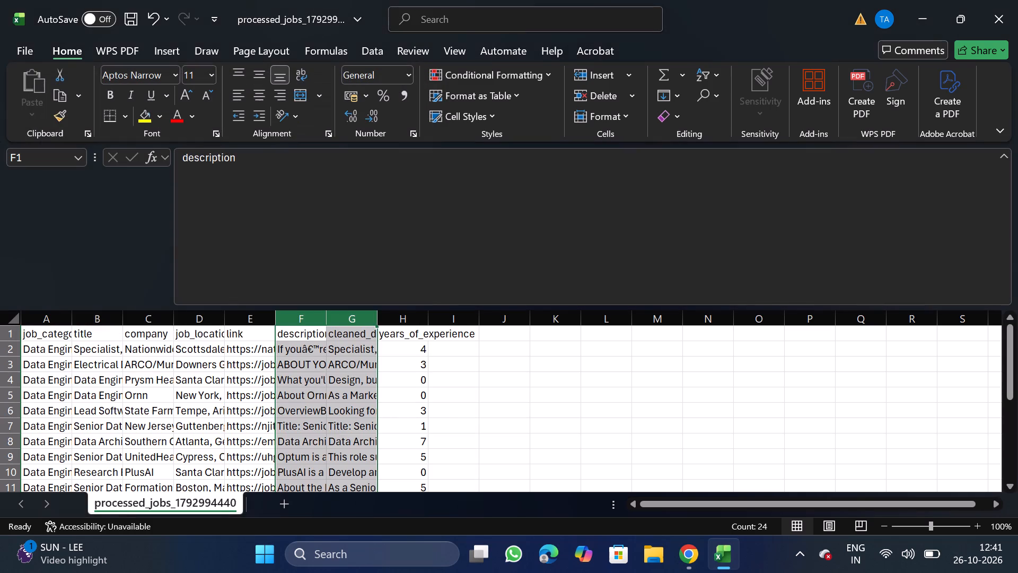
Move the link column to the end of the table, after years_of_experience.
left_click(251, 322)
key("ctrl+x")
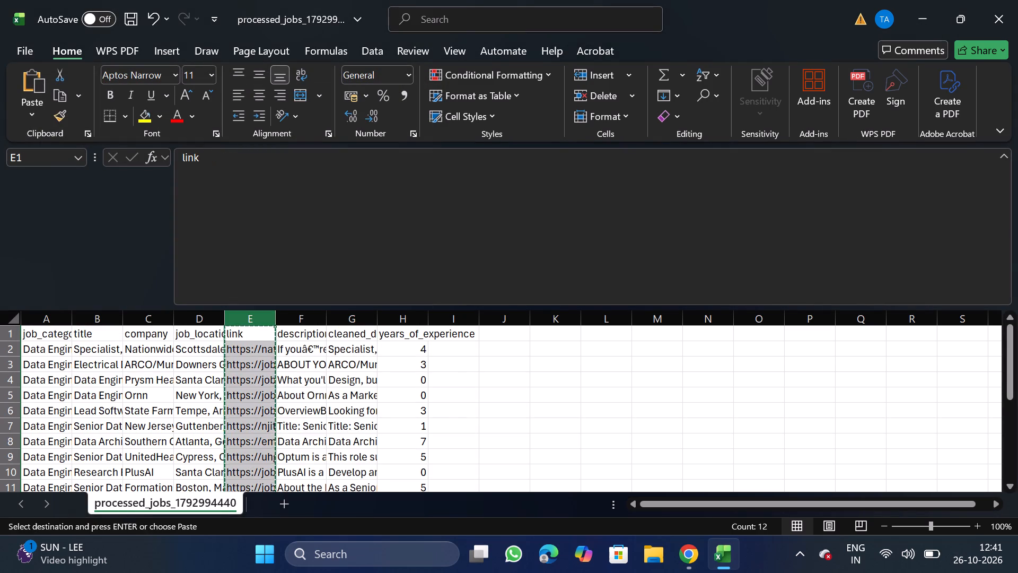
left_click_drag(452, 315, 451, 367)
right_click(451, 367)
left_click(511, 207)
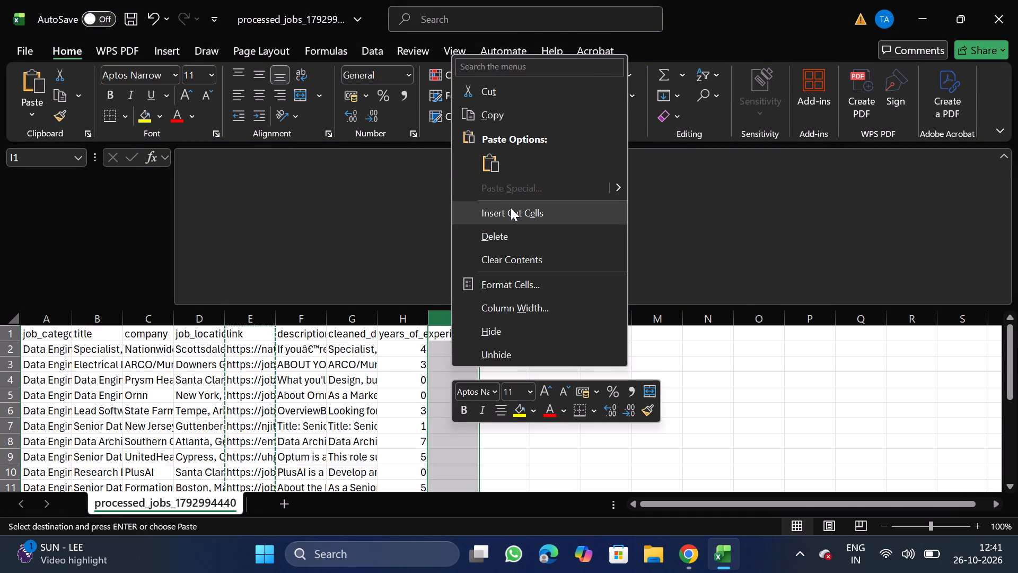
Move the years_of_experience column in front of the description column so it is column E.
left_click(337, 319)
key("ctrl+x")
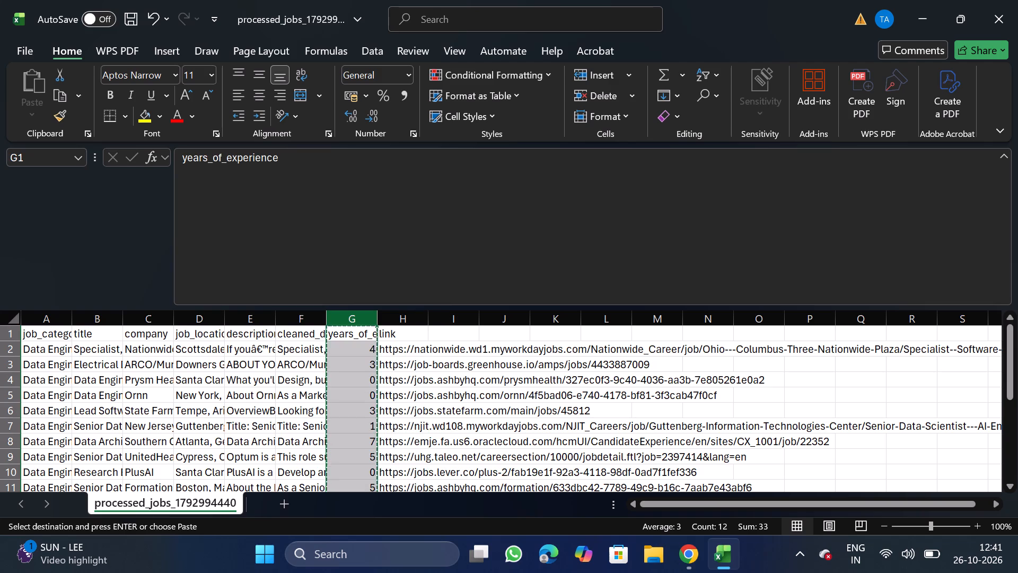
left_click_drag(256, 323, 247, 384)
right_click(247, 384)
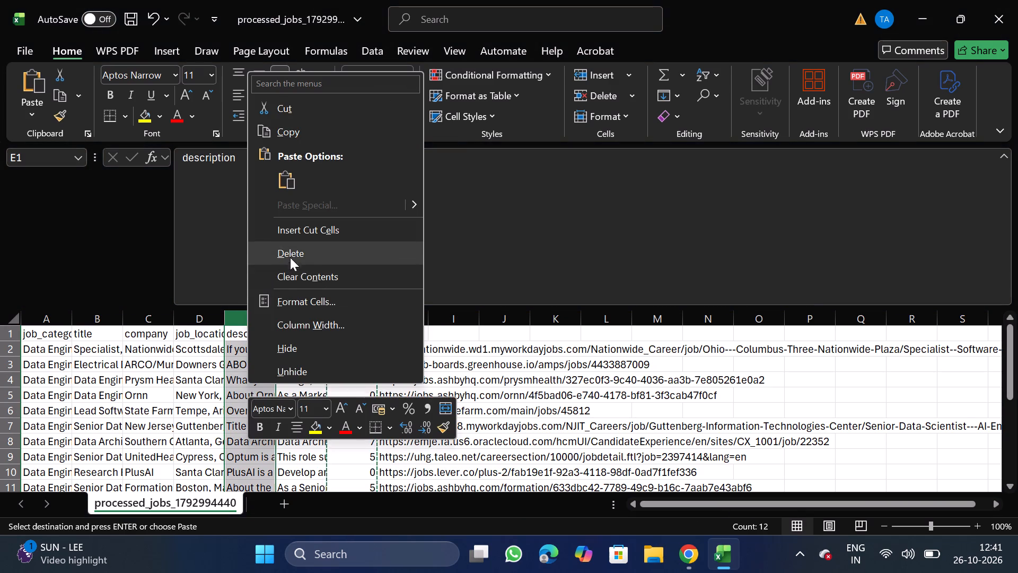
left_click(328, 233)
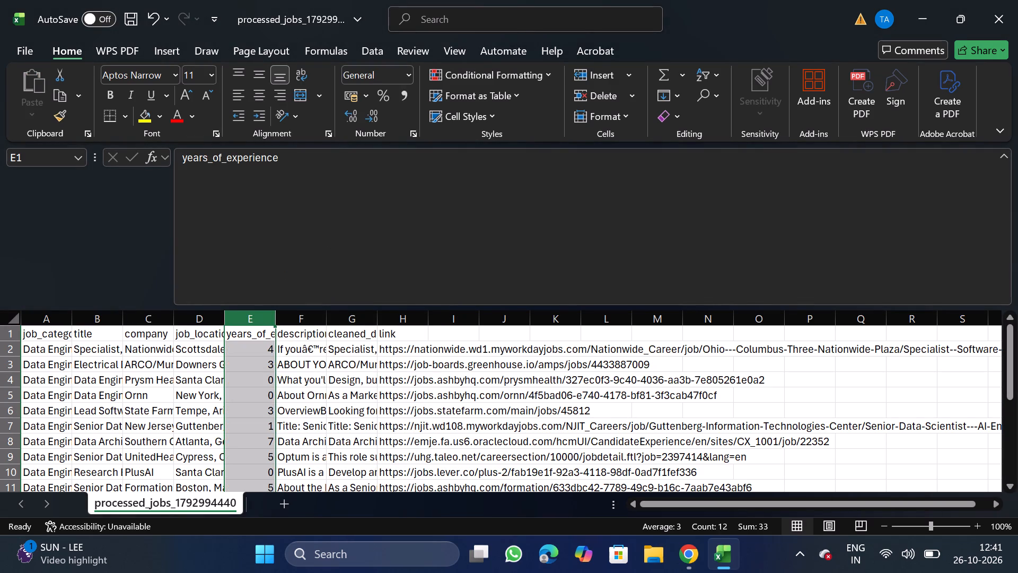
Copy the header text description from F1 and replace the cleaned description column's header in G1 with it.
left_click(303, 334)
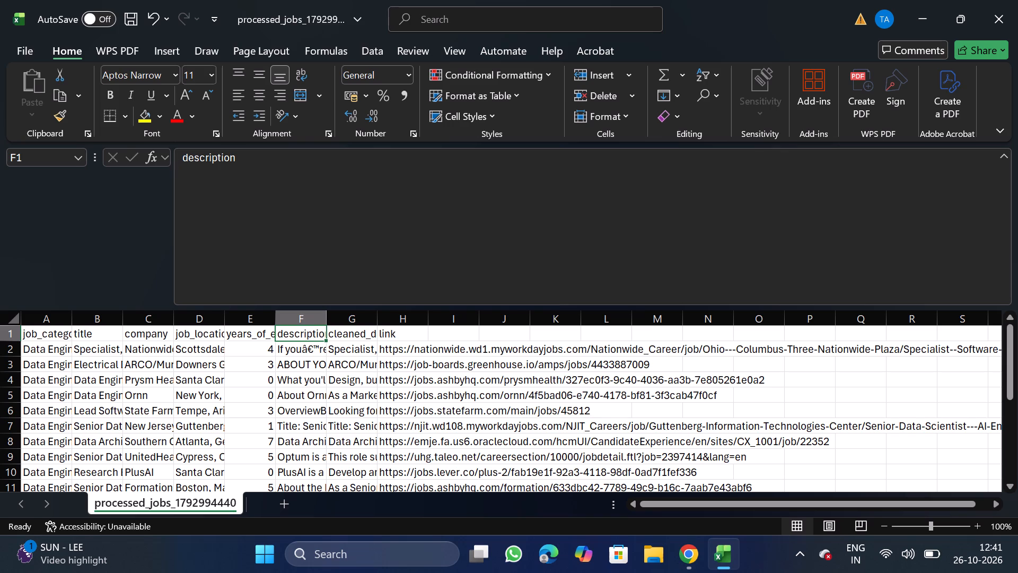
left_click_drag(182, 156, 239, 159)
key("ctrl+c")
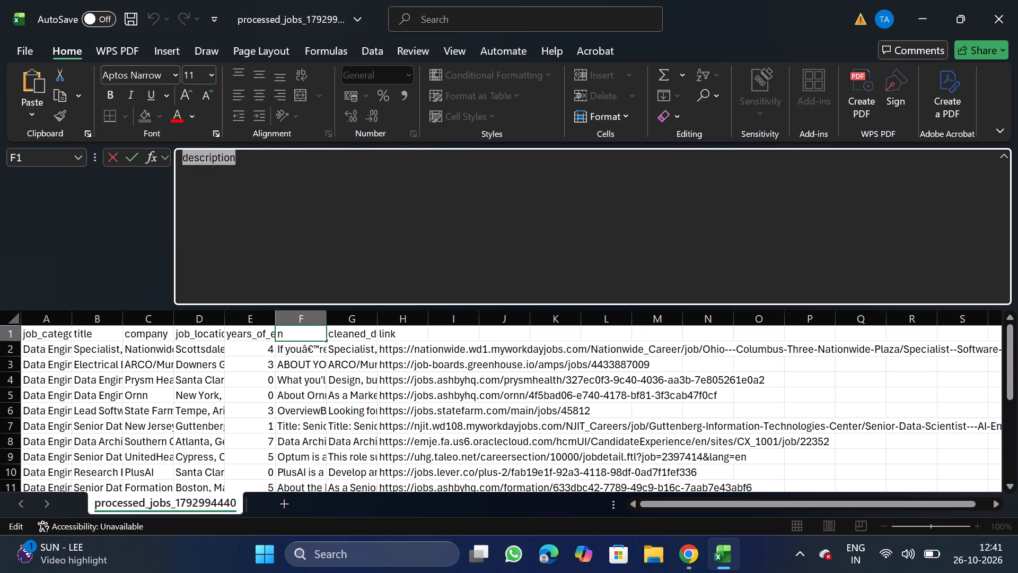
left_click(360, 325)
left_click(459, 251)
key("BackSpace")
key("BackSpace")
key("BackSpace")
key("BackSpace")
key("BackSpace")
key("BackSpace")
key("BackSpace")
key("BackSpace")
key("BackSpace")
key("BackSpace")
key("BackSpace")
key("BackSpace")
key("BackSpace")
key("BackSpace")
key("BackSpace")
key("BackSpace")
key("BackSpace")
key("BackSpace")
key("BackSpace")
key("BackSpace")
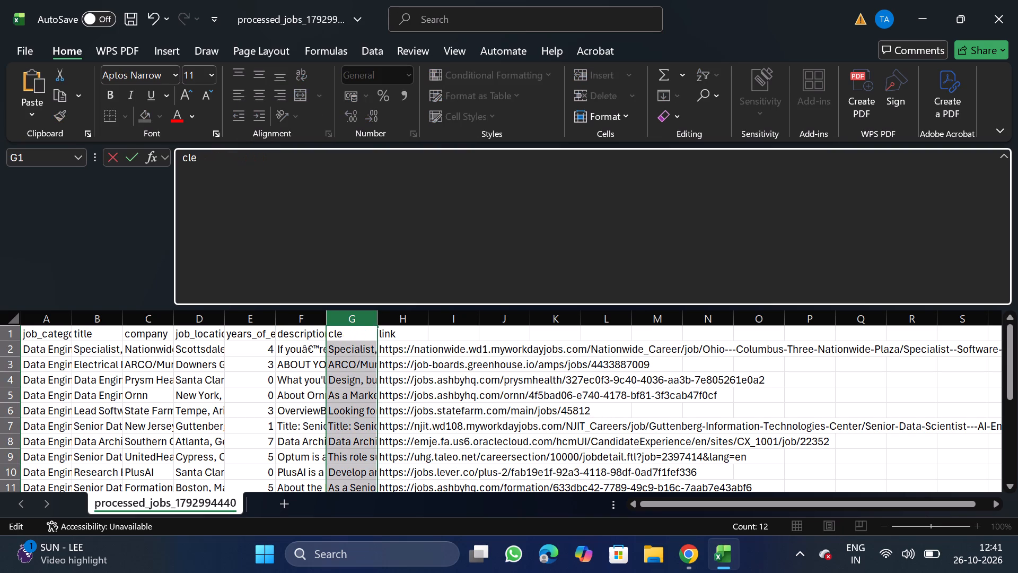
key("BackSpace")
key("BackSpace")
key("BackSpace")
key("BackSpace")
key("BackSpace")
key("BackSpace")
key("BackSpace")
key("BackSpace")
key("ctrl+v")
Clear the old header text in cell F1.
left_click(299, 333)
left_click(378, 275)
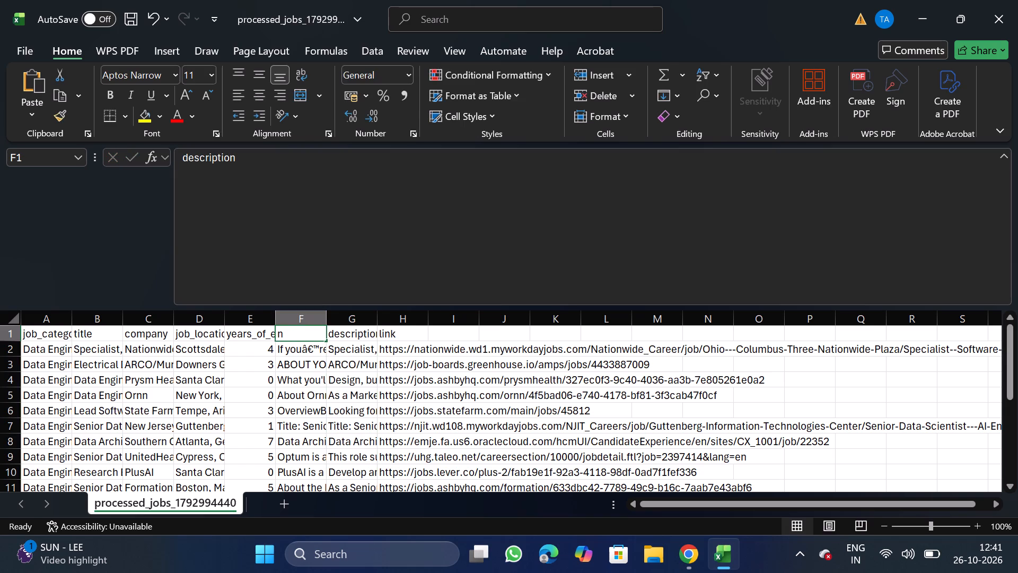
key("BackSpace")
key("BackSpace")
key("BackSpace")
key("BackSpace")
key("BackSpace")
key("BackSpace")
key("BackSpace")
key("BackSpace")
key("BackSpace")
key("BackSpace")
key("BackSpace")
key("BackSpace")
key("BackSpace")
key("BackSpace")
key("BackSpace")
key("BackSpace")
key("BackSpace")
key("BackSpace")
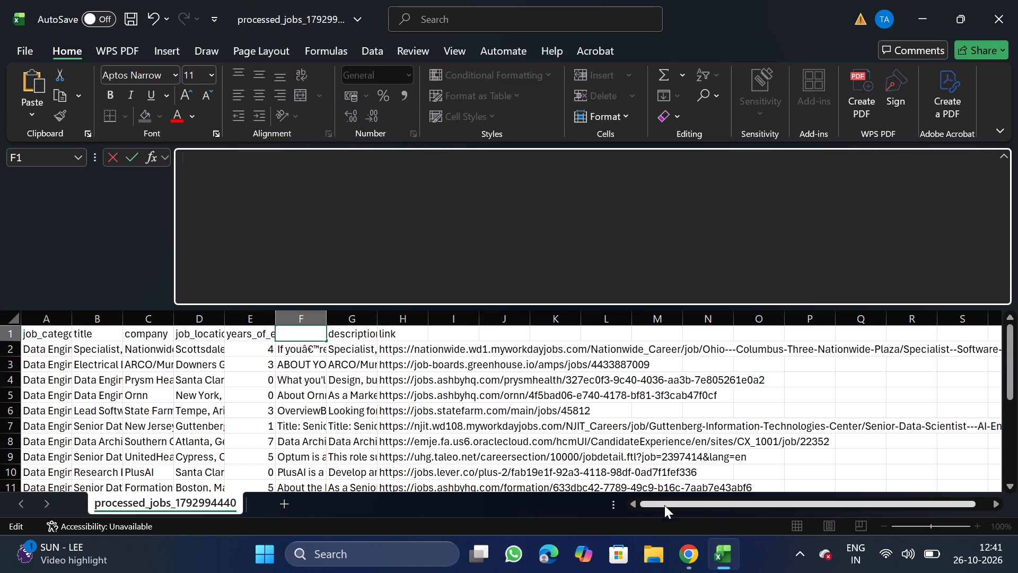
Copy the required column name original_description from NextGenApply's bulk CSV job creation page in Chrome and paste it as the F1 header in Excel.
left_click(688, 560)
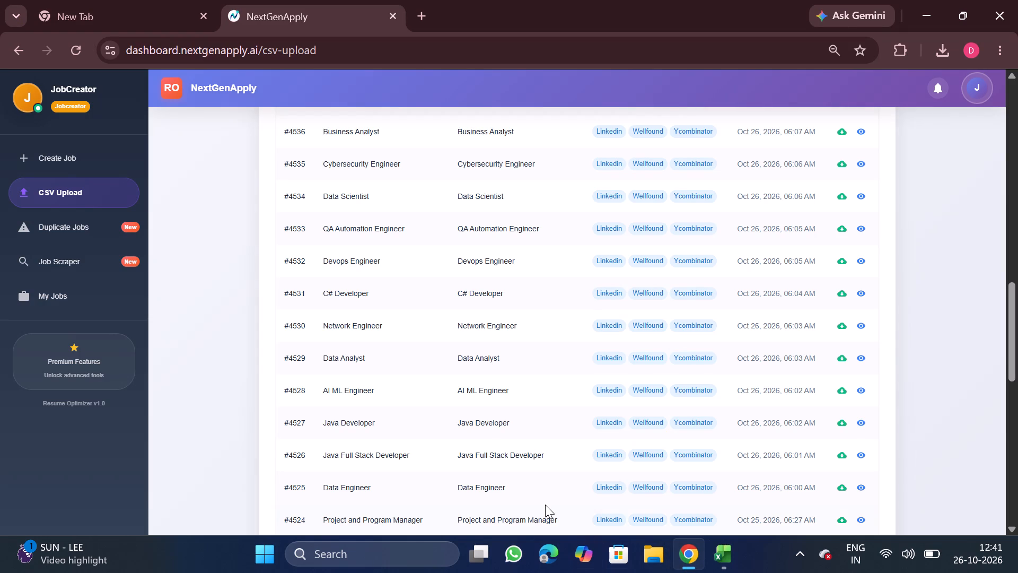
scroll(545, 505, "up", 1)
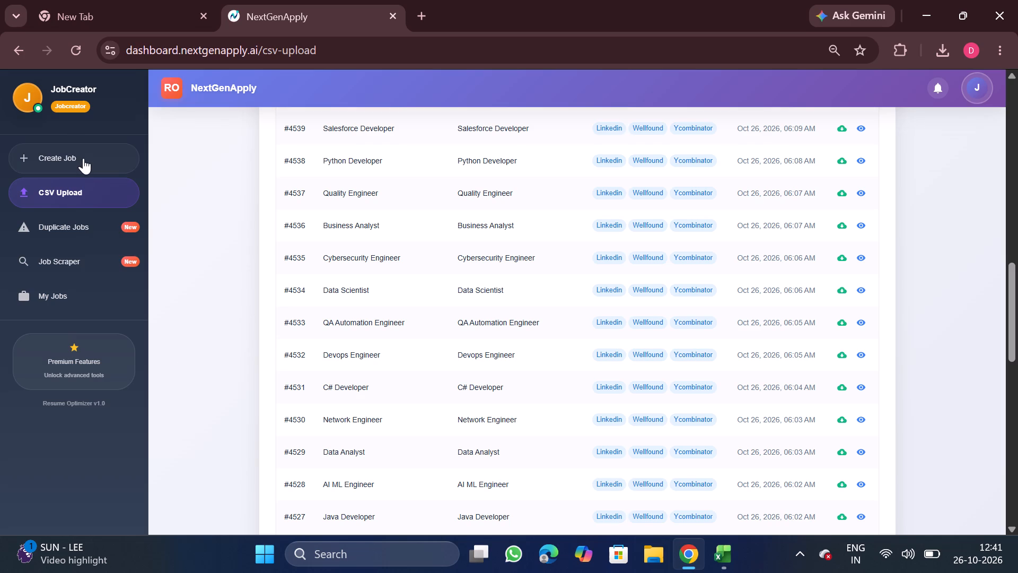
left_click(83, 158)
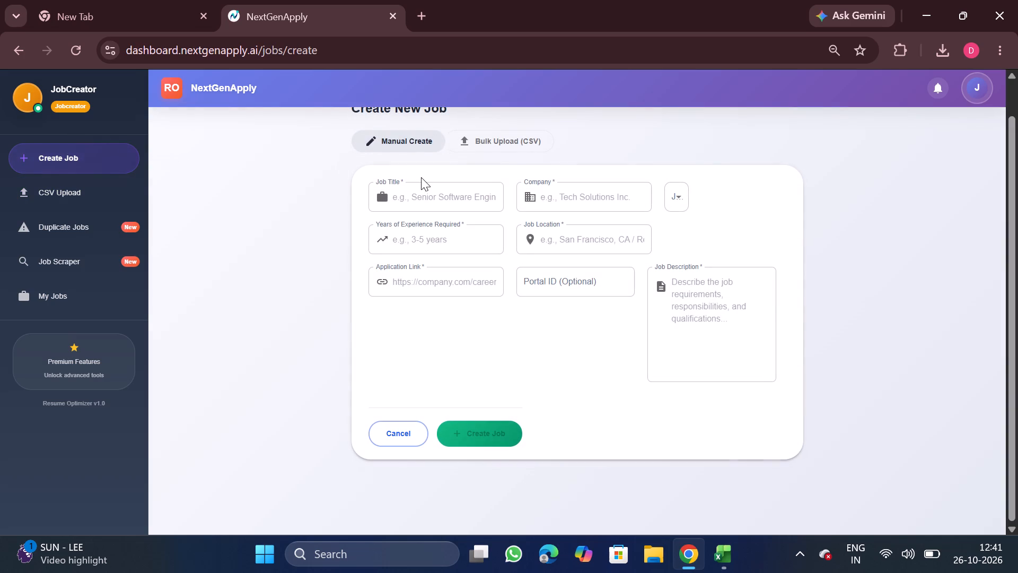
left_click(532, 136)
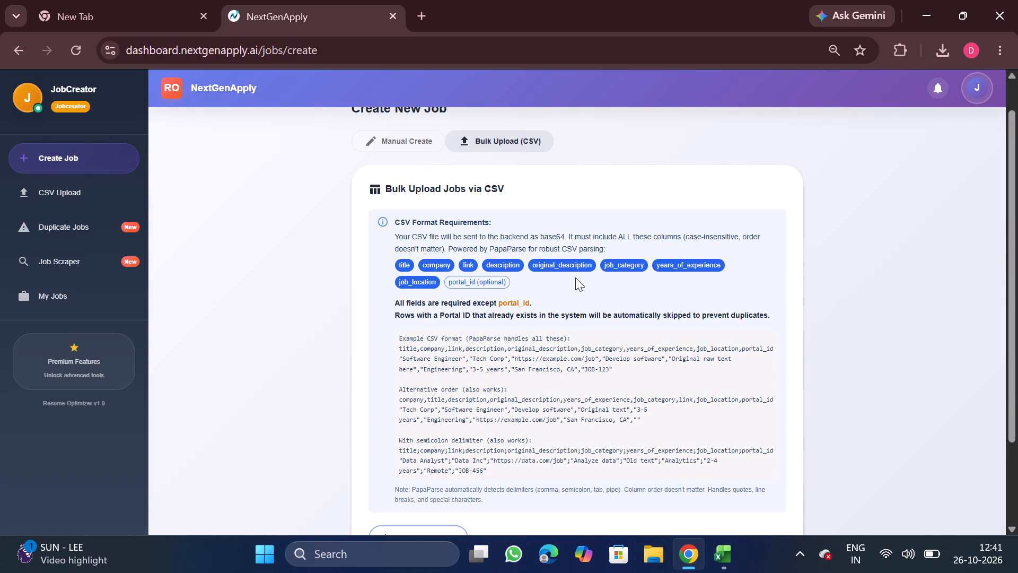
double_click(565, 267)
key("ctrl+c")
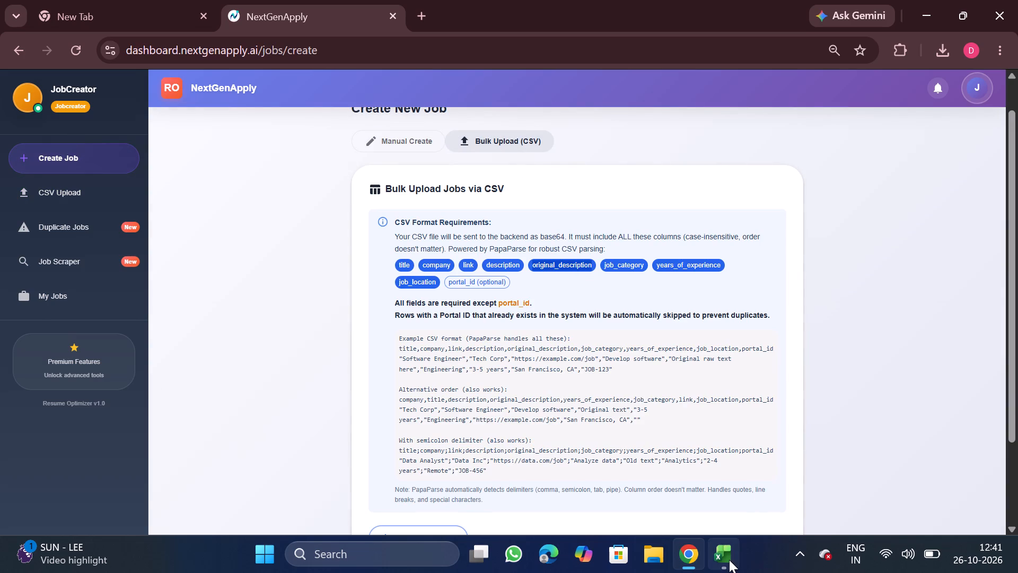
left_click(729, 560)
key("ctrl+v")
left_click(256, 210, "ctrl")
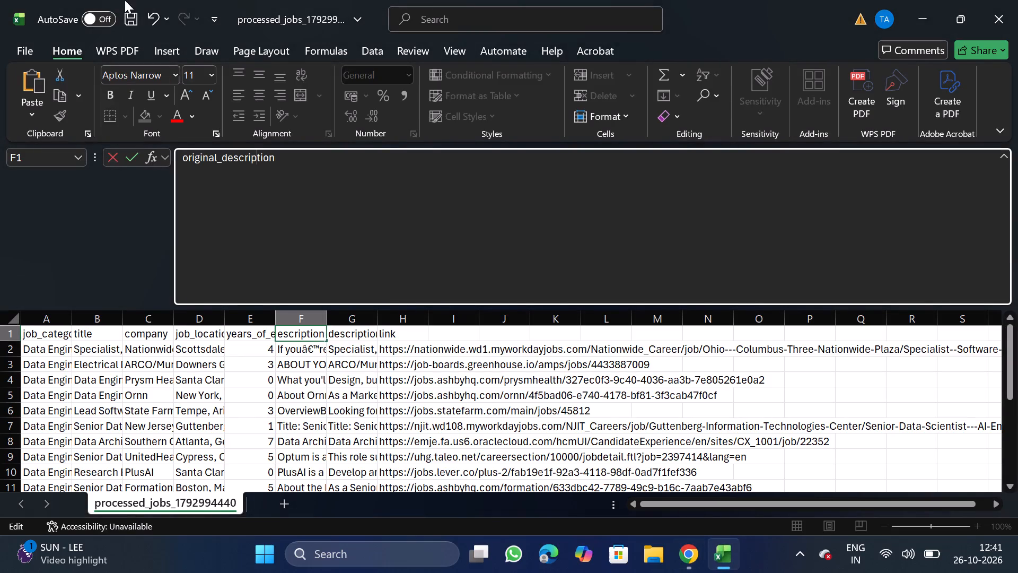
Open the Save As page for the edited job file.
left_click(31, 48)
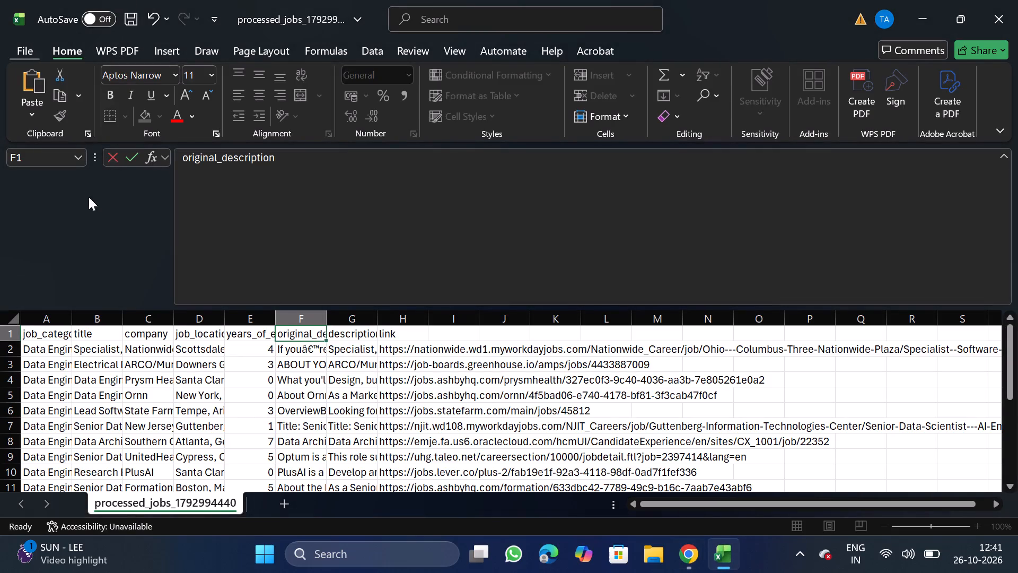
triple_click(53, 261)
left_click(53, 261)
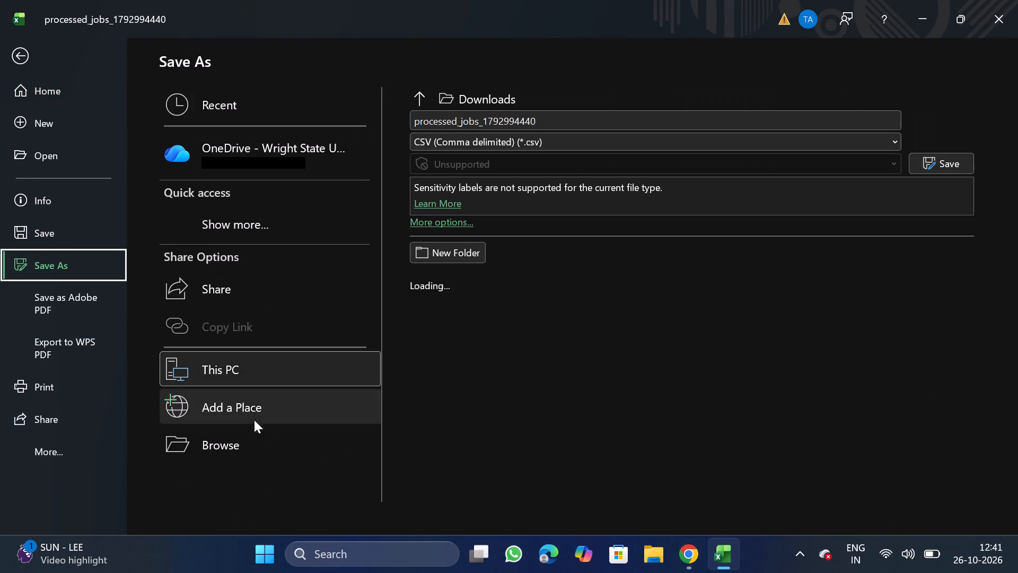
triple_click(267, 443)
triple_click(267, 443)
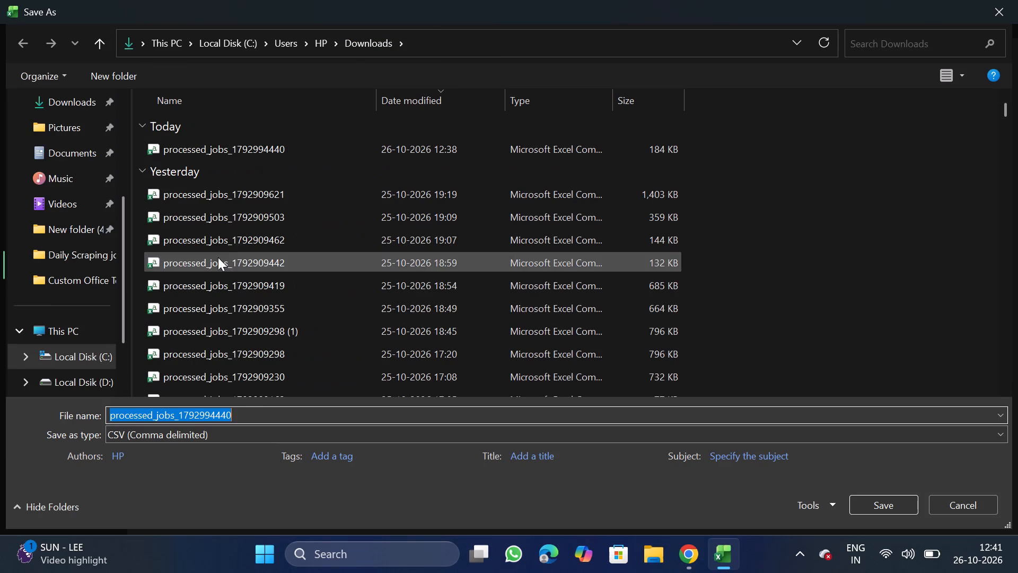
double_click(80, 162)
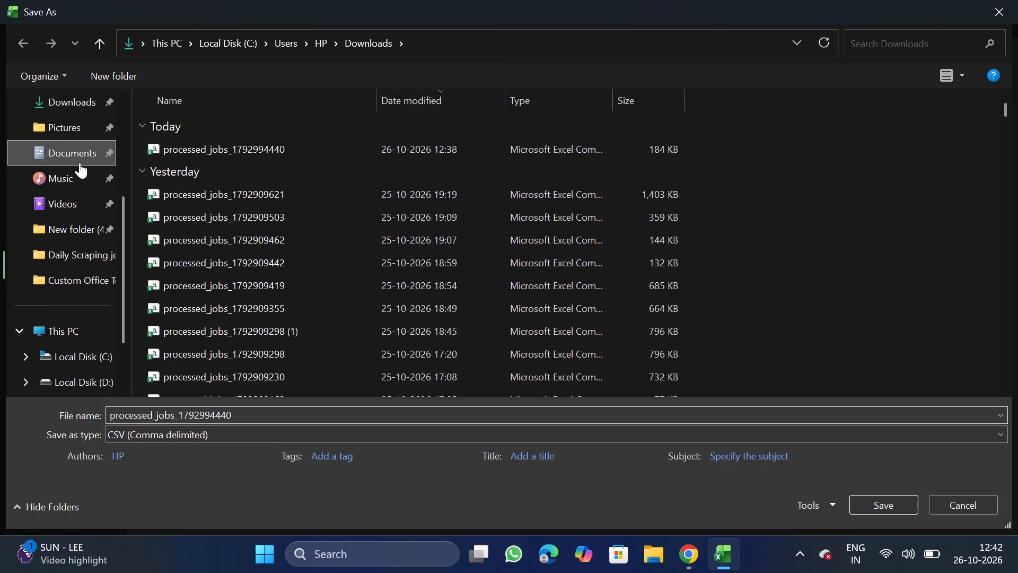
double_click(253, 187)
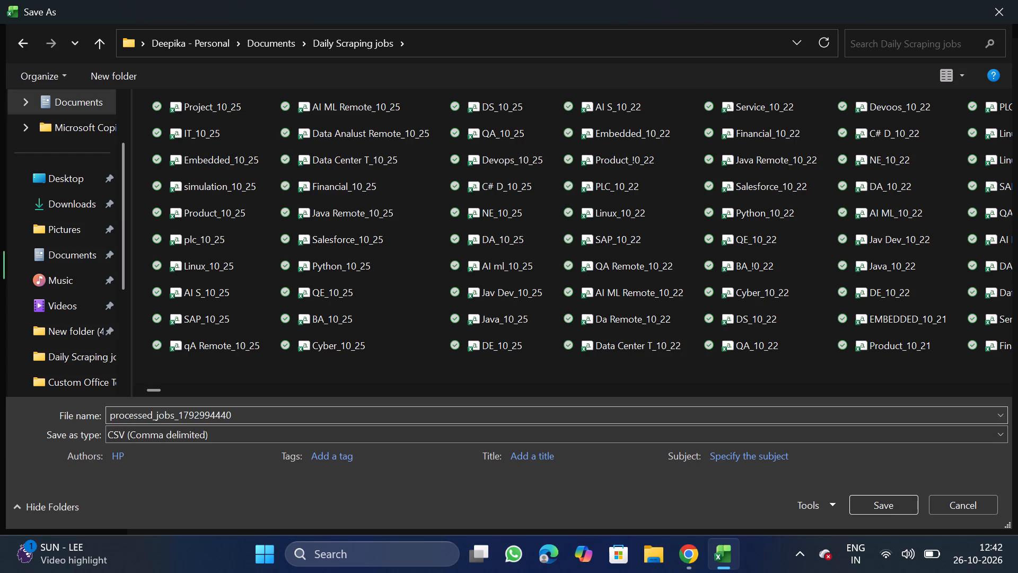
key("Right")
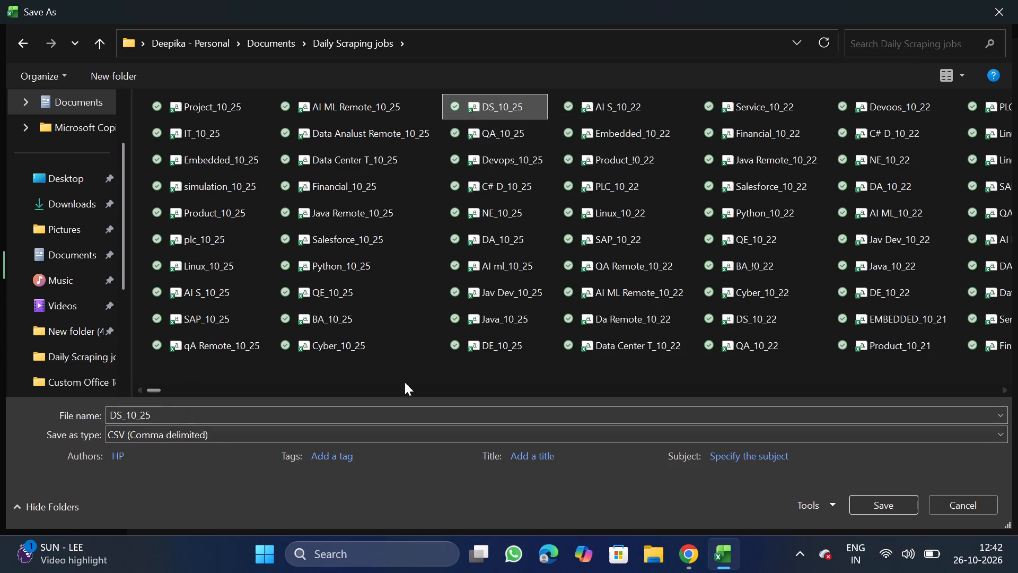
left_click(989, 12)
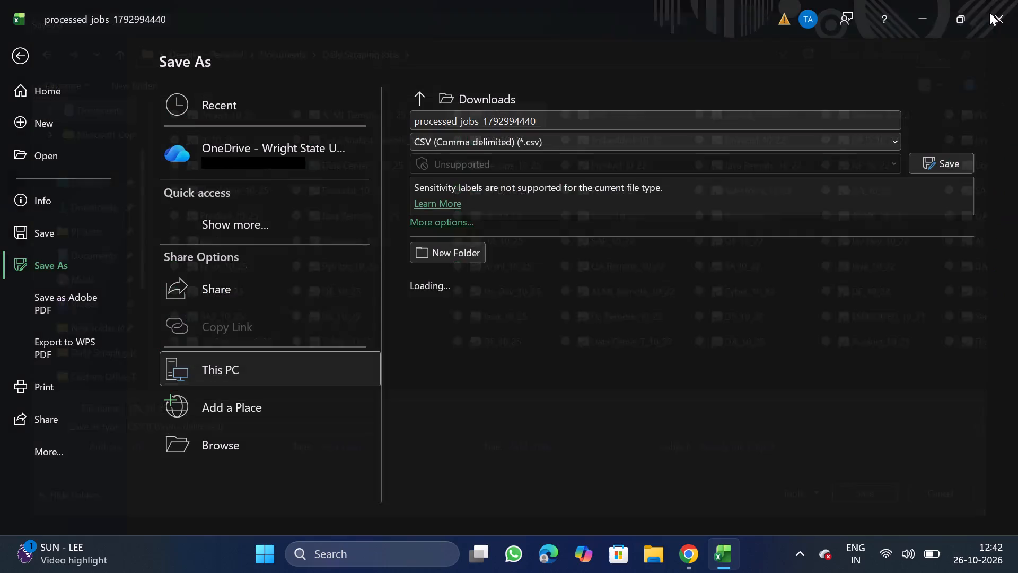
Save the file as DE_10_26 in comma-delimited CSV format in the Daily Scraping jobs folder under Documents.
triple_click(251, 439)
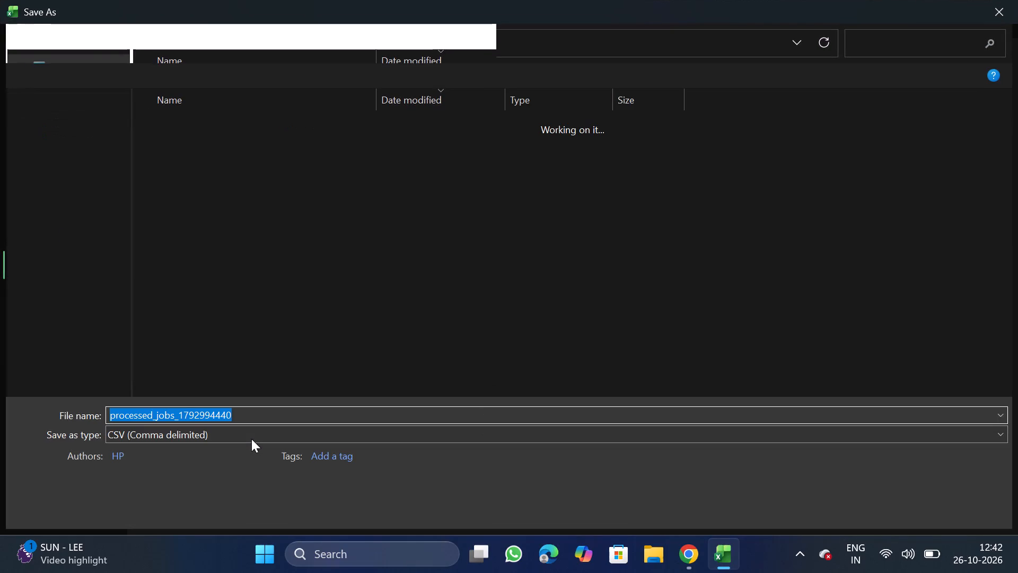
double_click(72, 153)
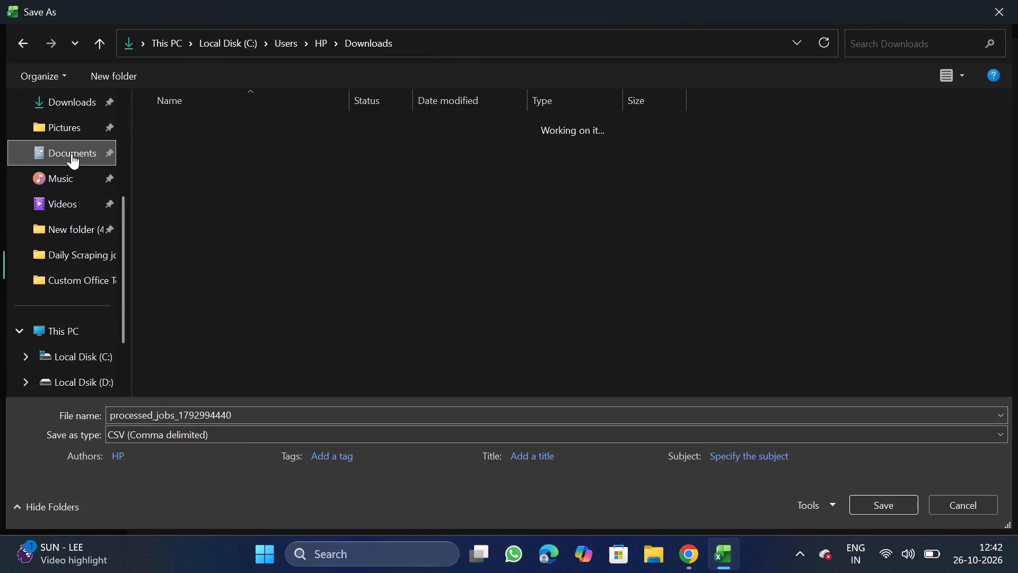
double_click(196, 178)
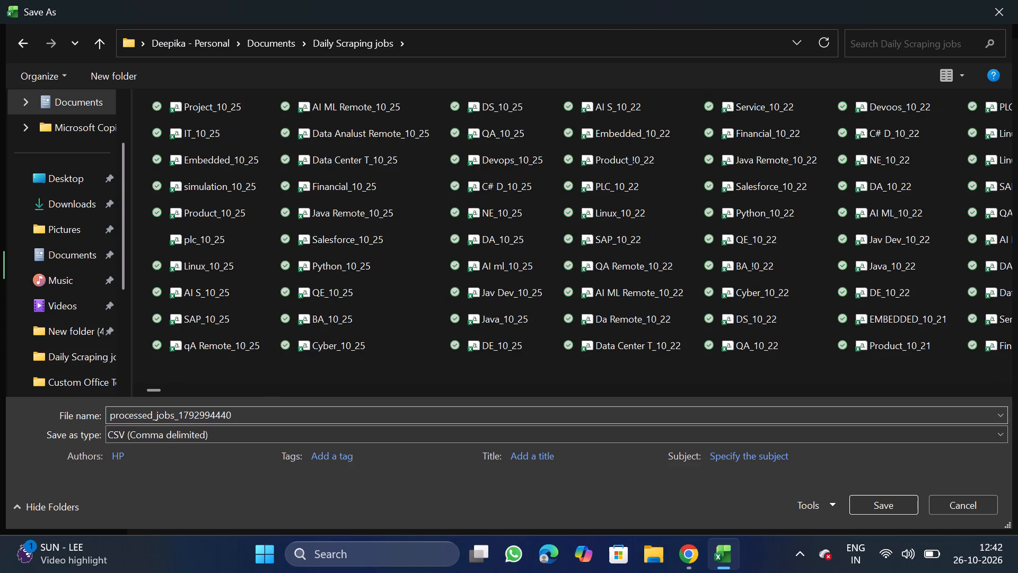
left_click(261, 414)
key("BackSpace")
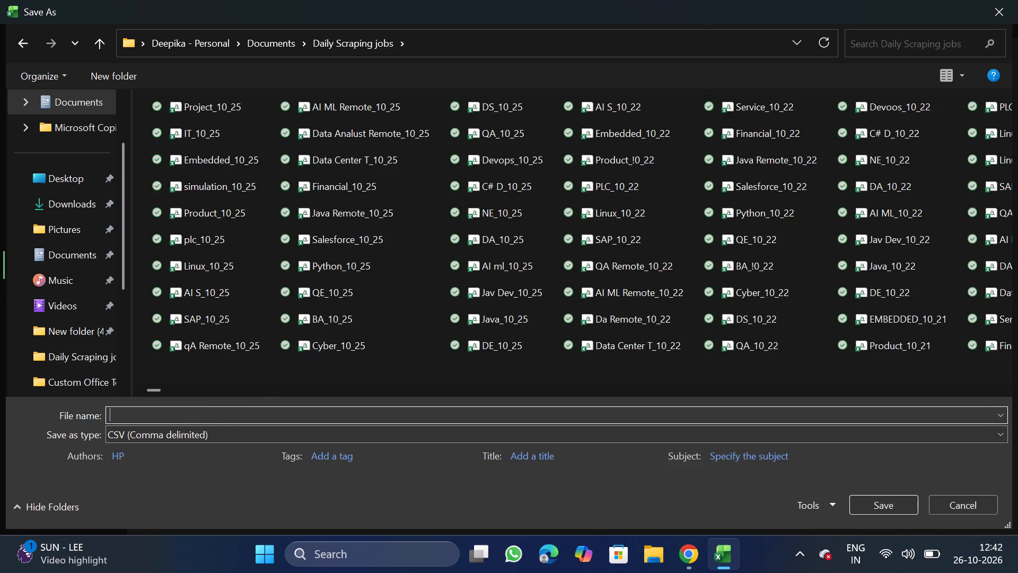
type("DE_10_26")
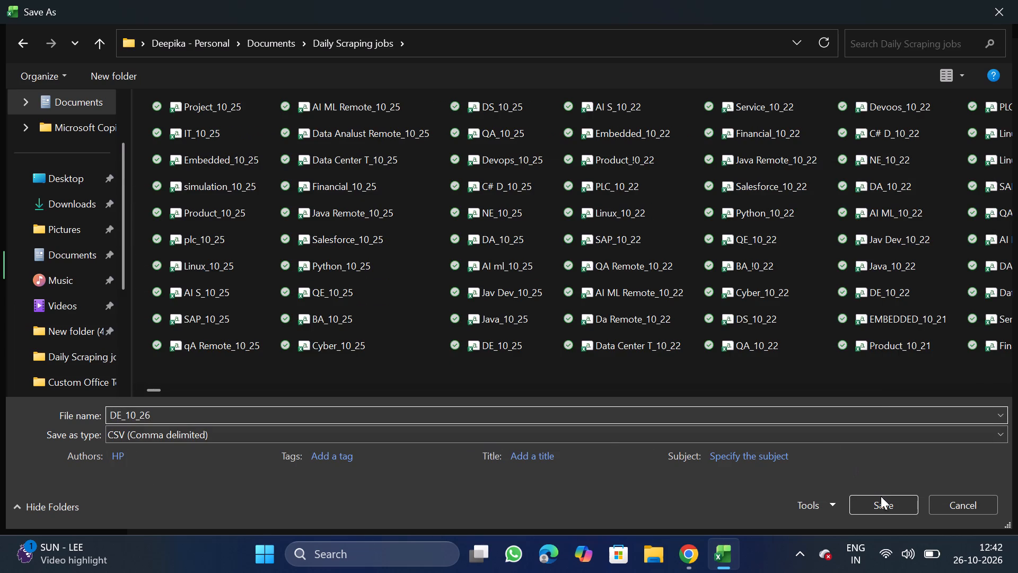
left_click(881, 496)
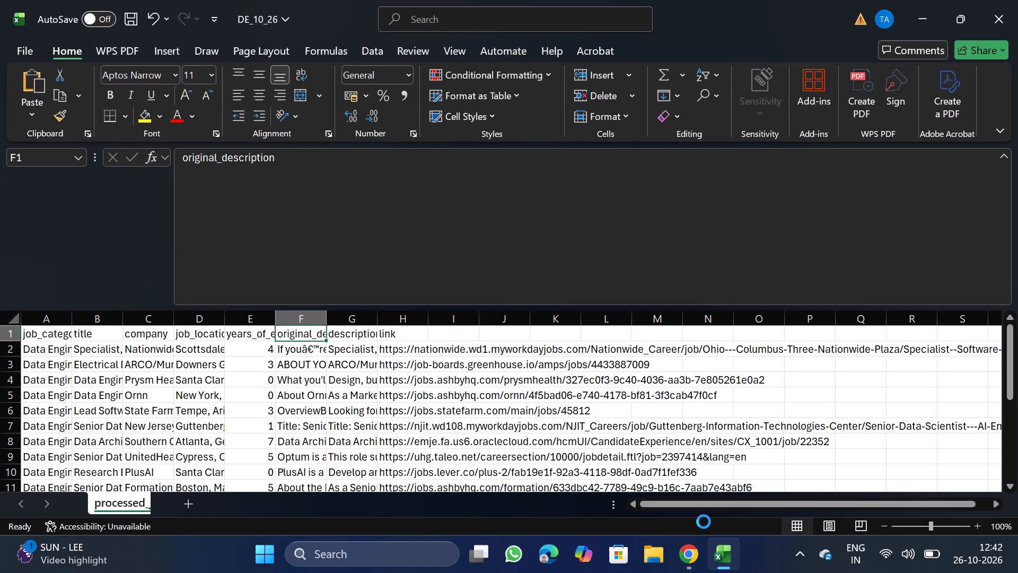
In Chrome, choose the DE_10_26 CSV from the Daily Scraping jobs folder for NextGenApply's bulk upload and check its data preview.
left_click(683, 561)
scroll(573, 466, "down", 1)
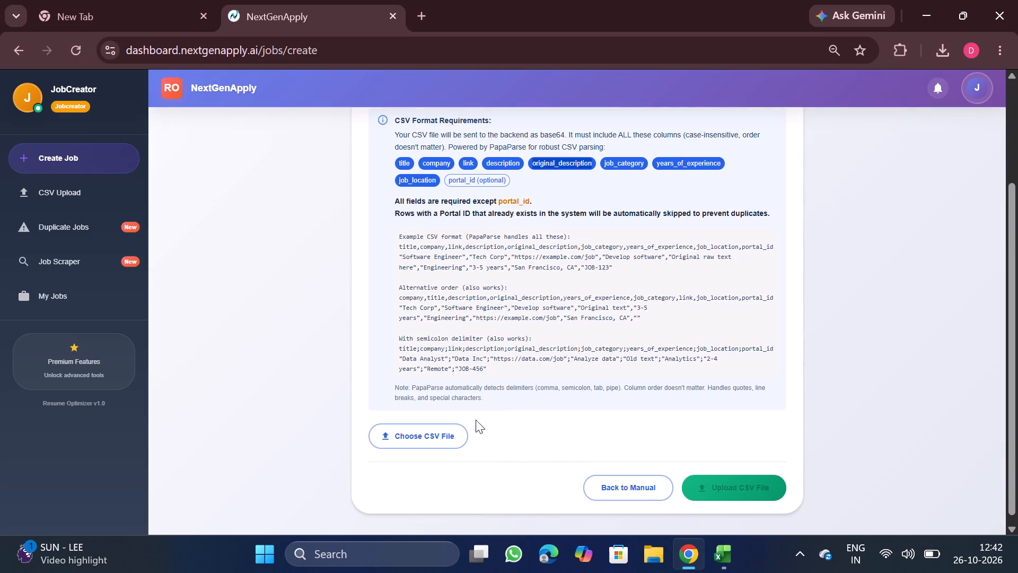
left_click(440, 433)
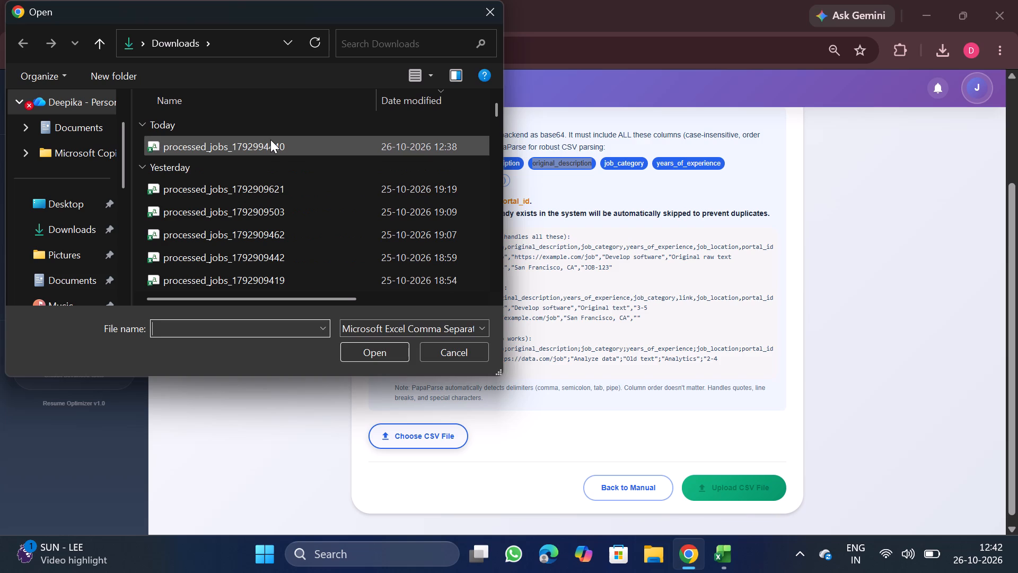
double_click(83, 275)
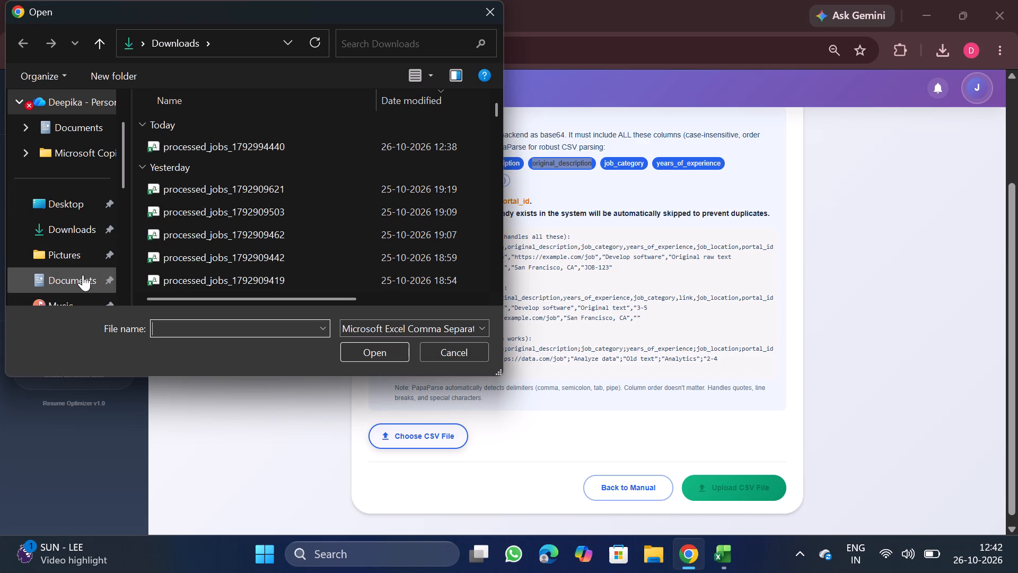
double_click(230, 183)
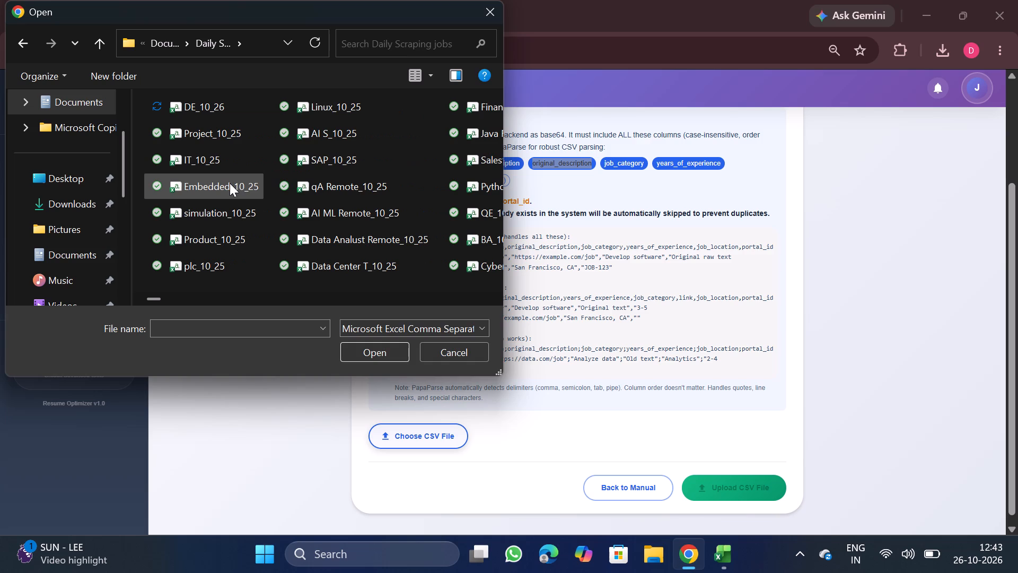
double_click(214, 103)
scroll(465, 355, "down", 2)
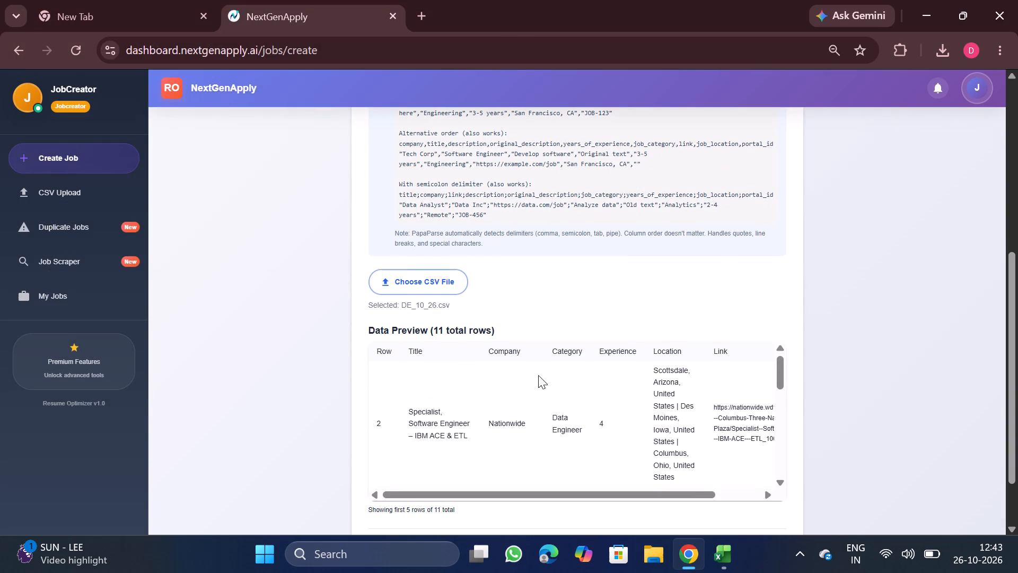
scroll(595, 413, "down", 1)
Back in Excel, filter the title column to show only Electrical Design Engineer - Data Centers.
left_click(721, 558)
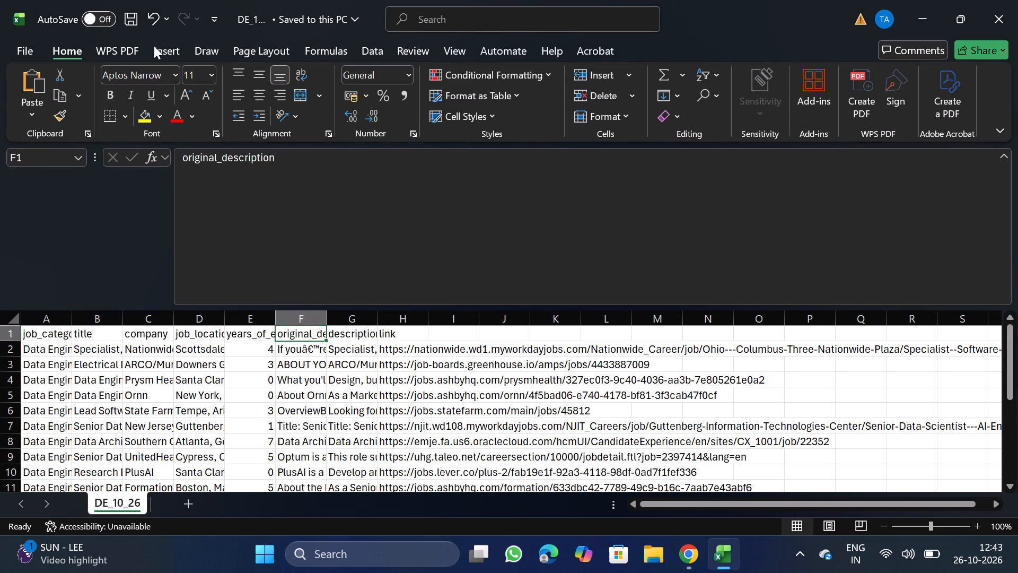
left_click(95, 320)
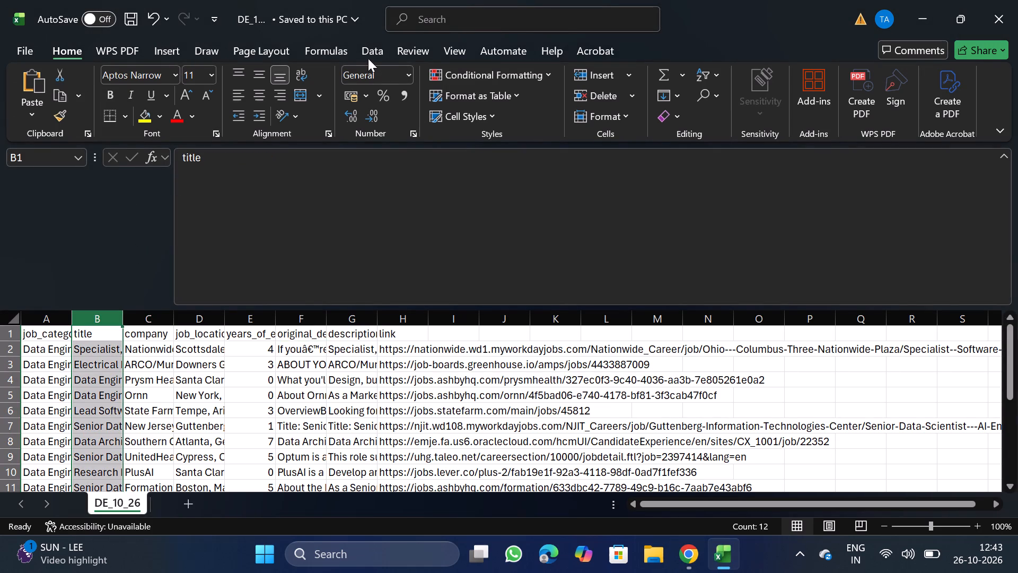
left_click(368, 58)
left_click(523, 93)
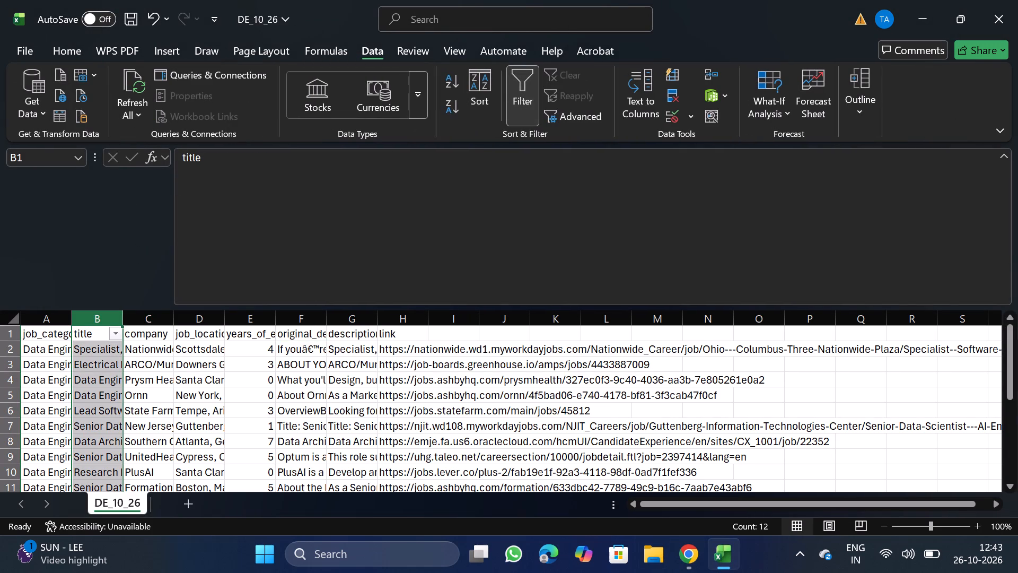
left_click(119, 336)
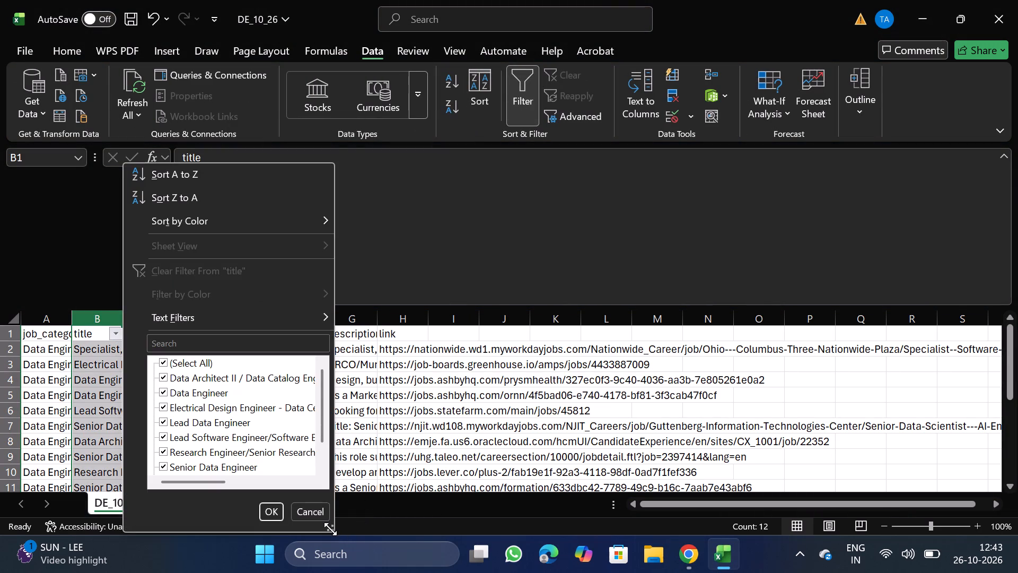
left_click(330, 529)
left_click(334, 530)
left_click_drag(334, 530, 710, 572)
left_click(205, 364)
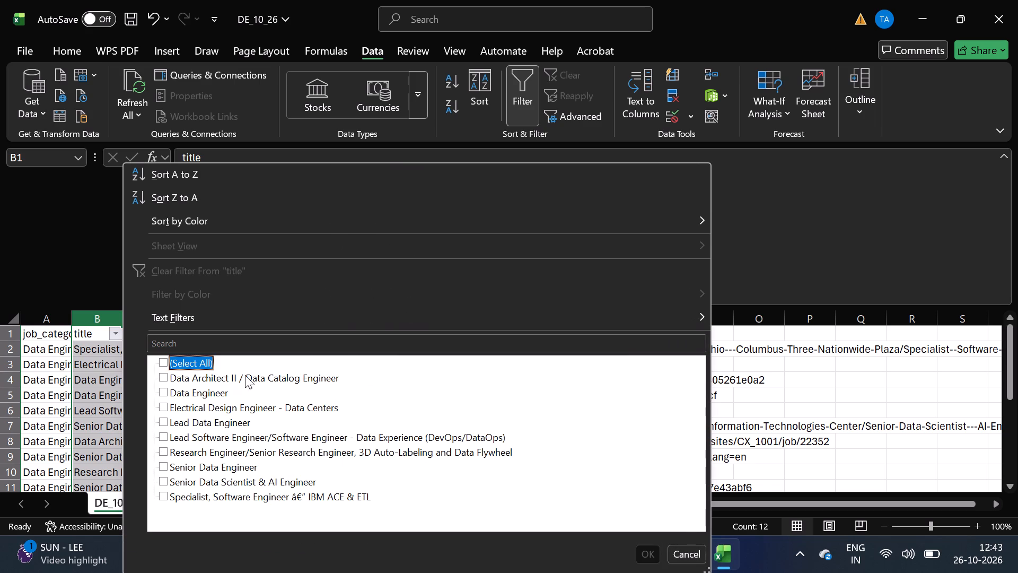
left_click(258, 377)
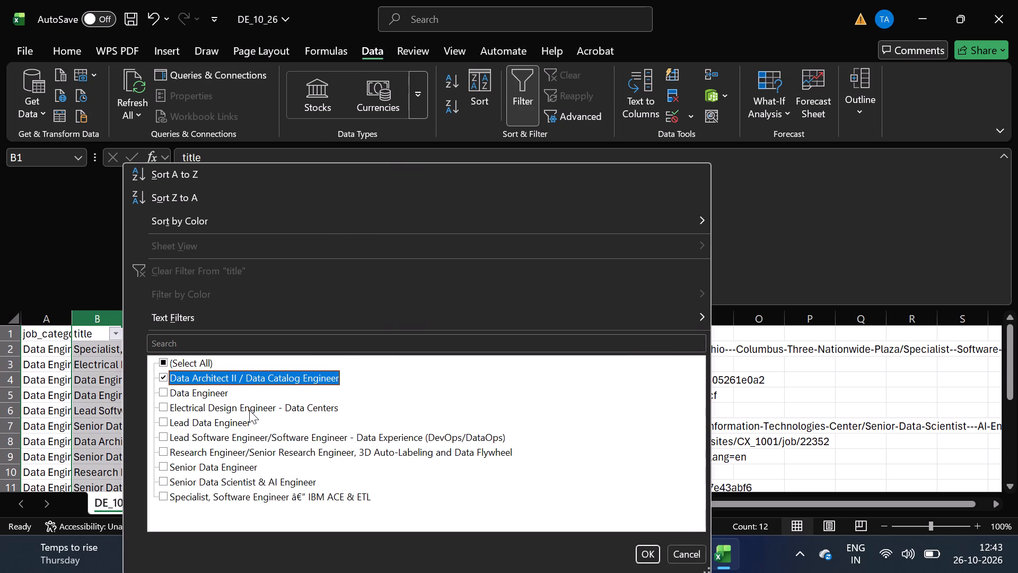
left_click(249, 410)
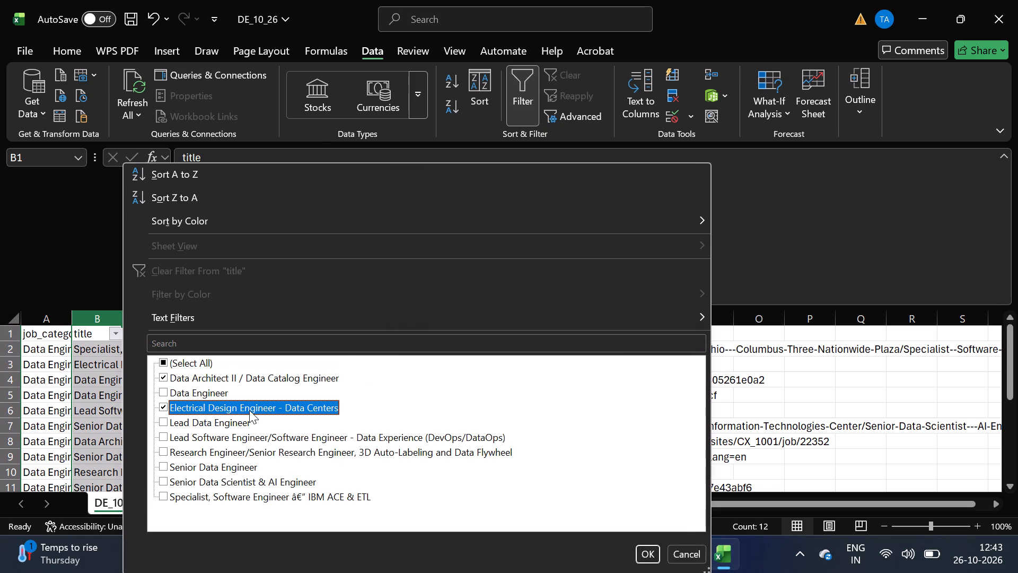
left_click(208, 375)
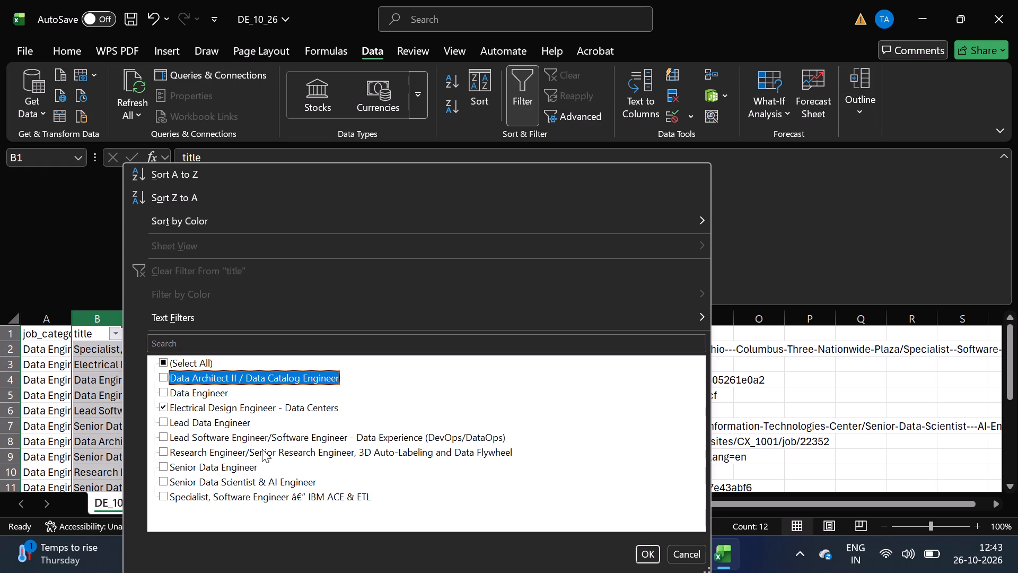
left_click(648, 557)
Delete the filtered Electrical Design Engineer row and remove the filter from the sheet.
left_click_drag(6, 348, 31, 352)
right_click(31, 352)
left_click(103, 227)
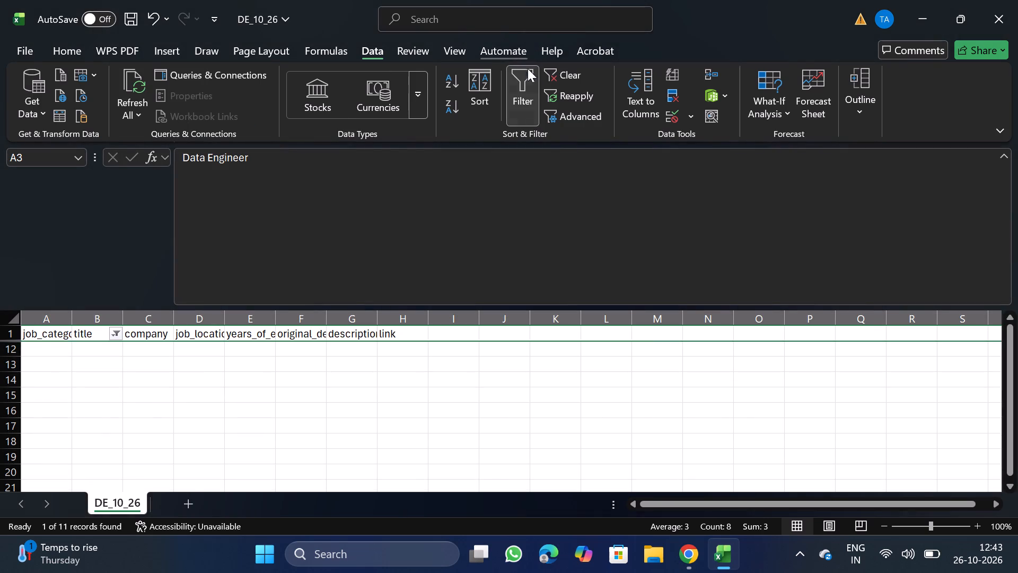
left_click(530, 80)
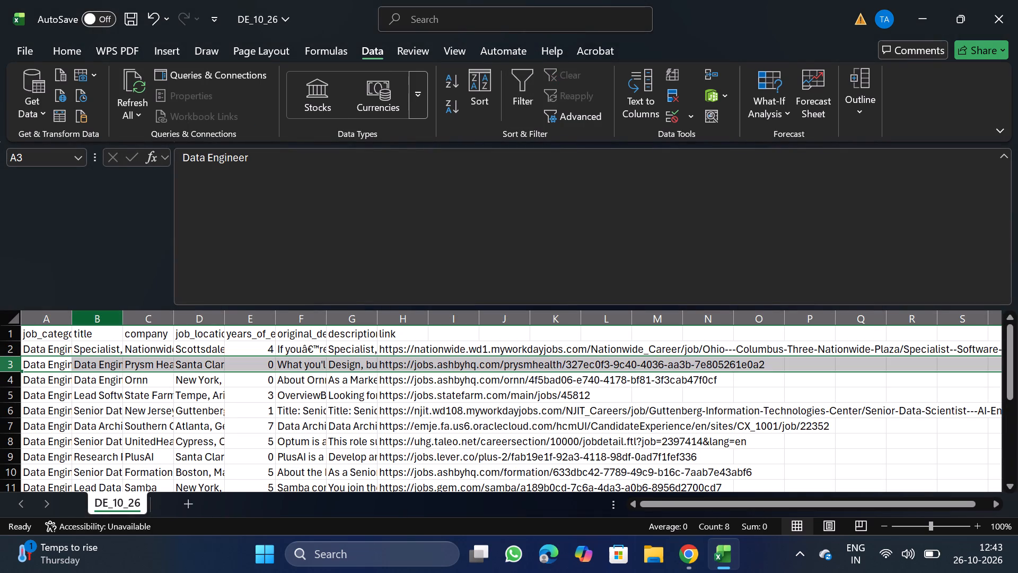
Filter the title column by lead to check the matching jobs, and remove the filter.
left_click(108, 318)
left_click(515, 86)
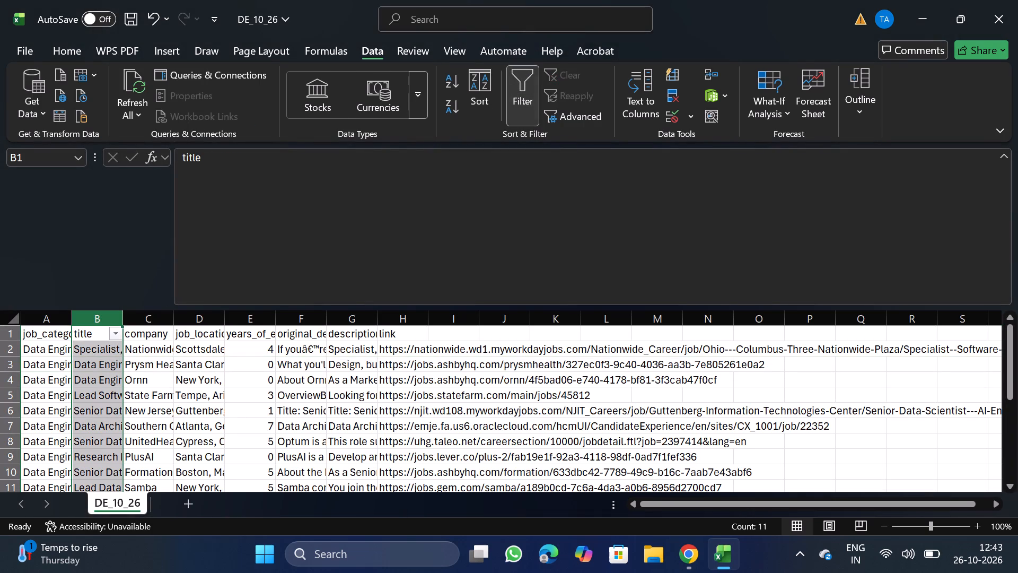
left_click(120, 329)
left_click(218, 344)
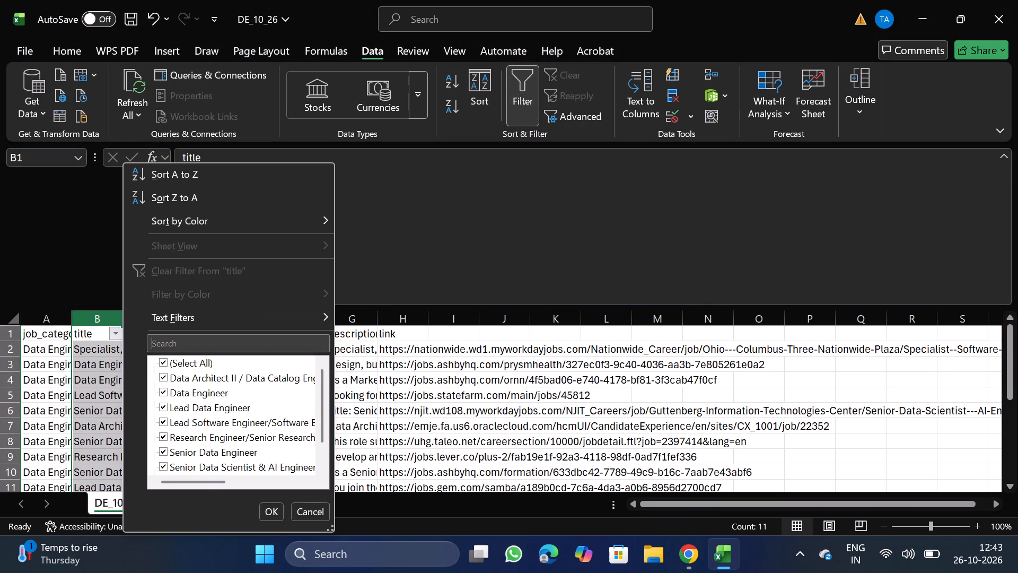
key("l")
type("ead")
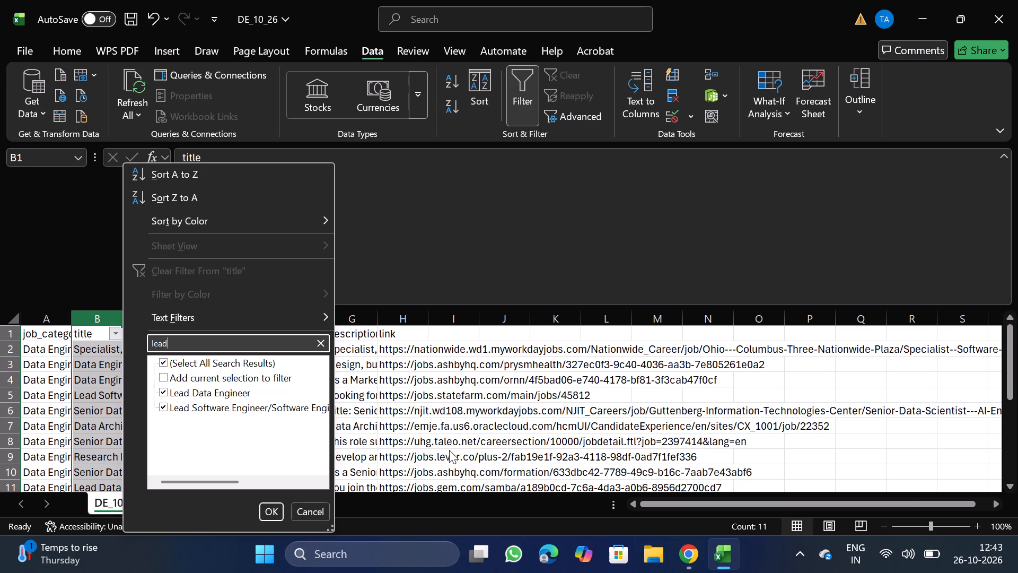
left_click(268, 511)
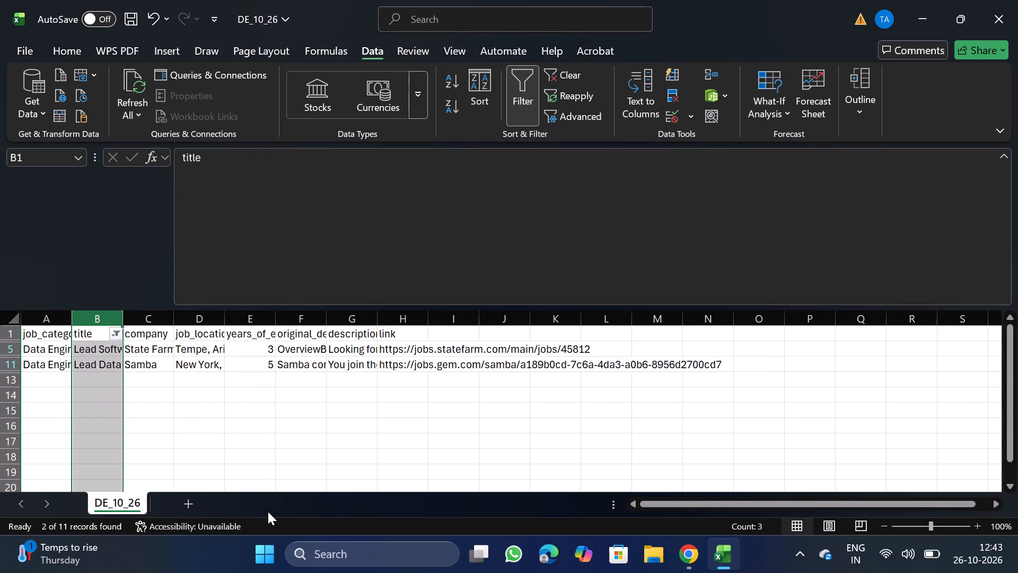
left_click(517, 82)
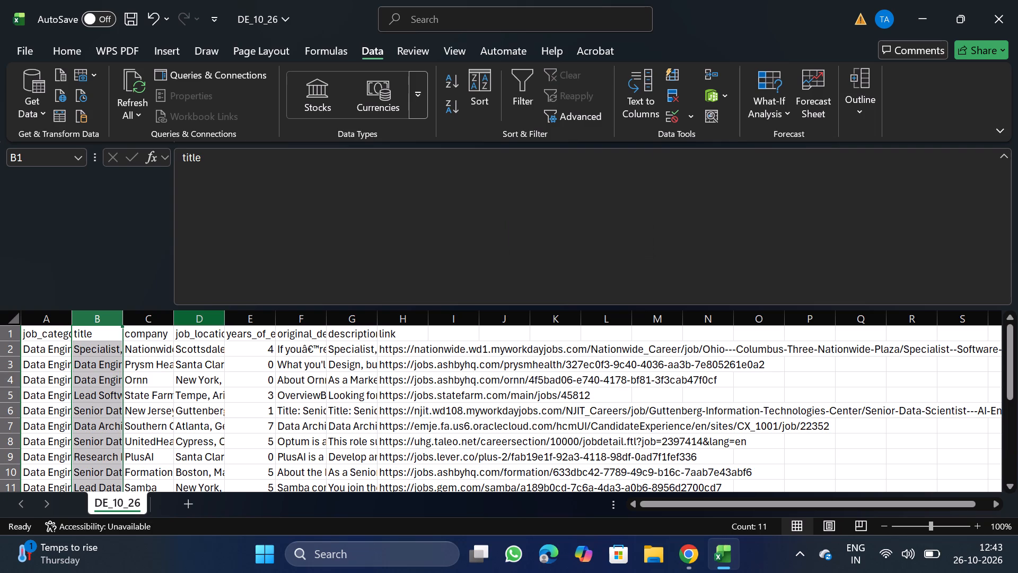
Add a filter to the company column, search its values for walmart, and clear the search text.
left_click(148, 324)
left_click(514, 85)
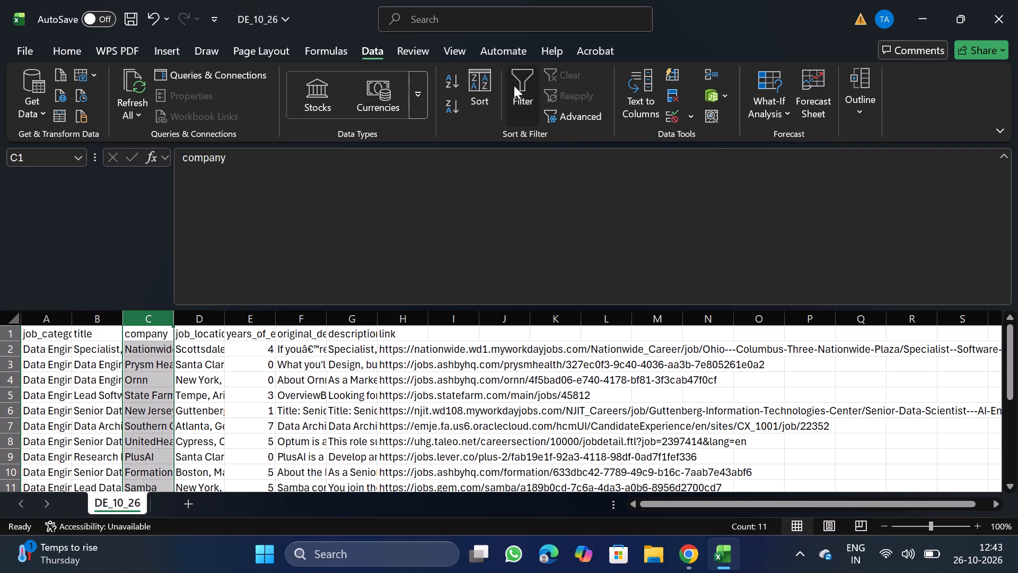
left_click(169, 330)
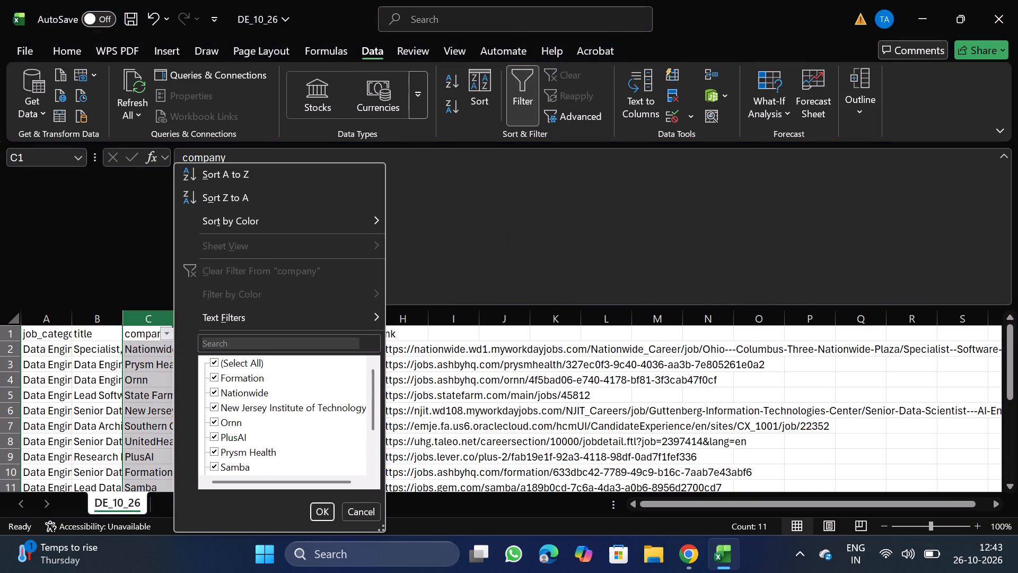
left_click(286, 345)
left_click(286, 345)
type("walmart")
key("BackSpace")
key("BackSpace")
key("BackSpace")
key("BackSpace")
key("BackSpace")
key("BackSpace")
key("BackSpace")
key("BackSpace")
key("BackSpace")
key("BackSpace")
key("BackSpace")
key("BackSpace")
key("BackSpace")
key("BackSpace")
key("BackSpace")
key("BackSpace")
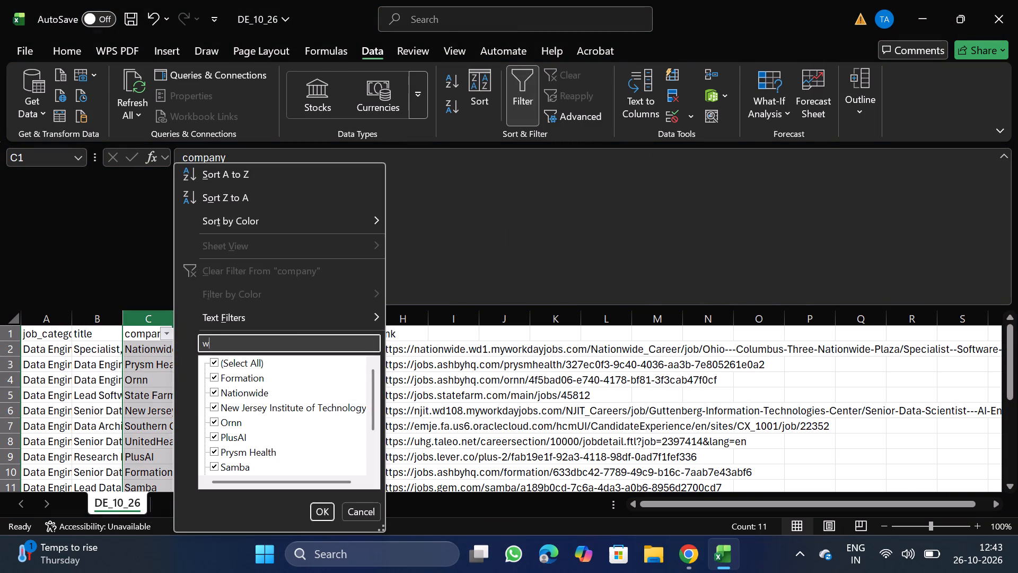
Search the company filter for dried and clear the search text.
type("dried")
key("BackSpace")
key("BackSpace")
key("BackSpace")
key("BackSpace")
key("BackSpace")
key("BackSpace")
key("BackSpace")
key("BackSpace")
key("BackSpace")
key("BackSpace")
key("BackSpace")
key("BackSpace")
key("BackSpace")
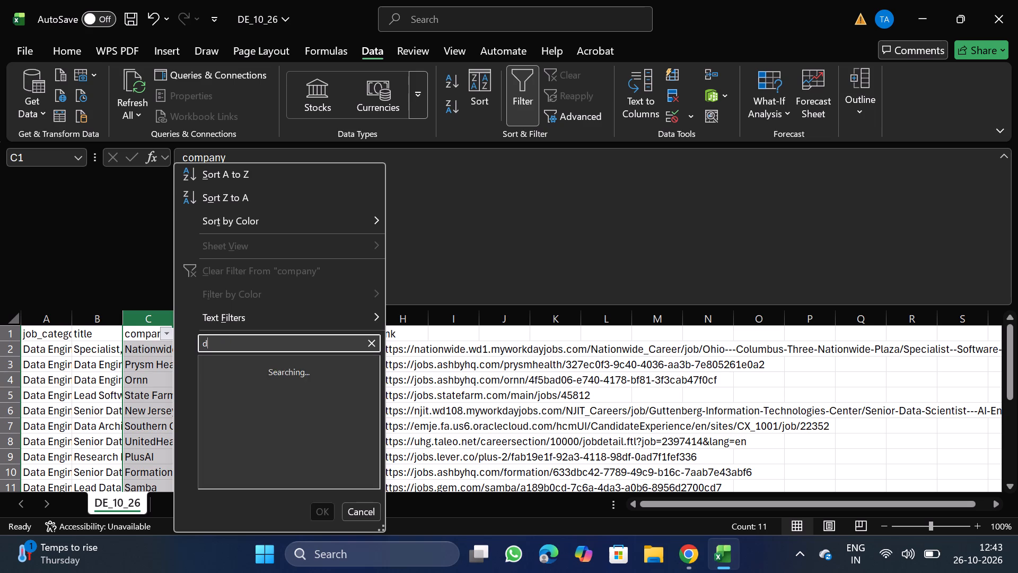
Search the company filter for capi and clear the search text.
type("capi")
key("BackSpace")
key("BackSpace")
key("BackSpace")
key("BackSpace")
key("BackSpace")
key("BackSpace")
key("BackSpace")
key("BackSpace")
key("BackSpace")
key("BackSpace")
key("BackSpace")
key("BackSpace")
key("BackSpace")
Search the company filter for under and clear the search text.
type("under")
key("BackSpace")
key("BackSpace")
key("BackSpace")
key("BackSpace")
key("BackSpace")
key("BackSpace")
key("BackSpace")
key("BackSpace")
key("BackSpace")
key("BackSpace")
key("BackSpace")
key("BackSpace")
key("BackSpace")
key("BackSpace")
Search the company filter for hunt and clear the search text.
type("hunt")
key("BackSpace")
key("BackSpace")
key("BackSpace")
key("BackSpace")
key("BackSpace")
key("BackSpace")
key("BackSpace")
key("BackSpace")
key("BackSpace")
key("BackSpace")
key("BackSpace")
key("BackSpace")
key("BackSpace")
key("BackSpace")
key("BackSpace")
key("BackSpace")
key("BackSpace")
key("BackSpace")
key("BackSpace")
key("BackSpace")
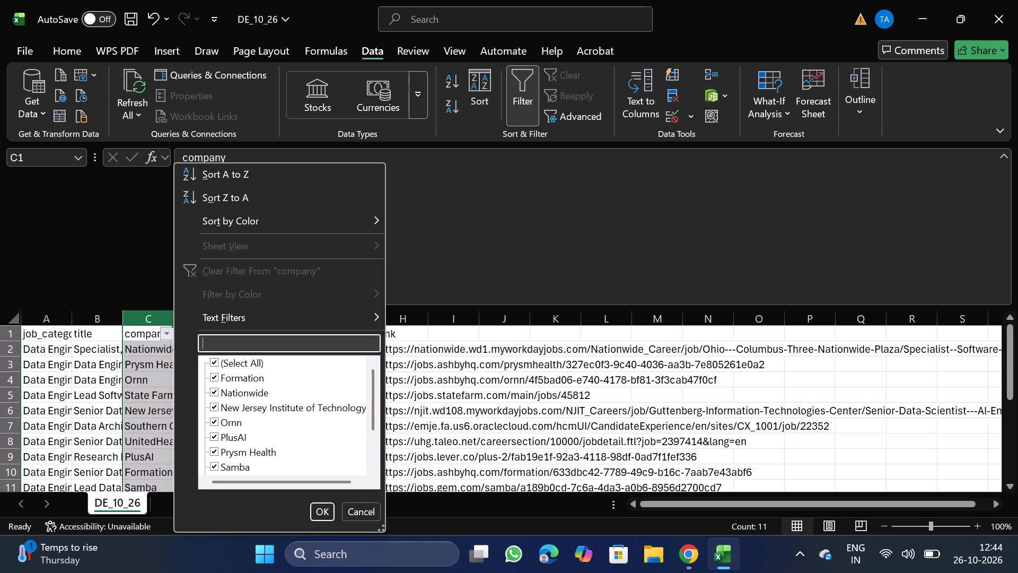
Search the company filter for skims and clear the search text.
type("skims")
key("BackSpace")
key("BackSpace")
key("BackSpace")
key("BackSpace")
key("BackSpace")
key("BackSpace")
key("BackSpace")
key("BackSpace")
key("BackSpace")
key("BackSpace")
key("BackSpace")
key("BackSpace")
key("BackSpace")
key("BackSpace")
key("BackSpace")
key("BackSpace")
key("BackSpace")
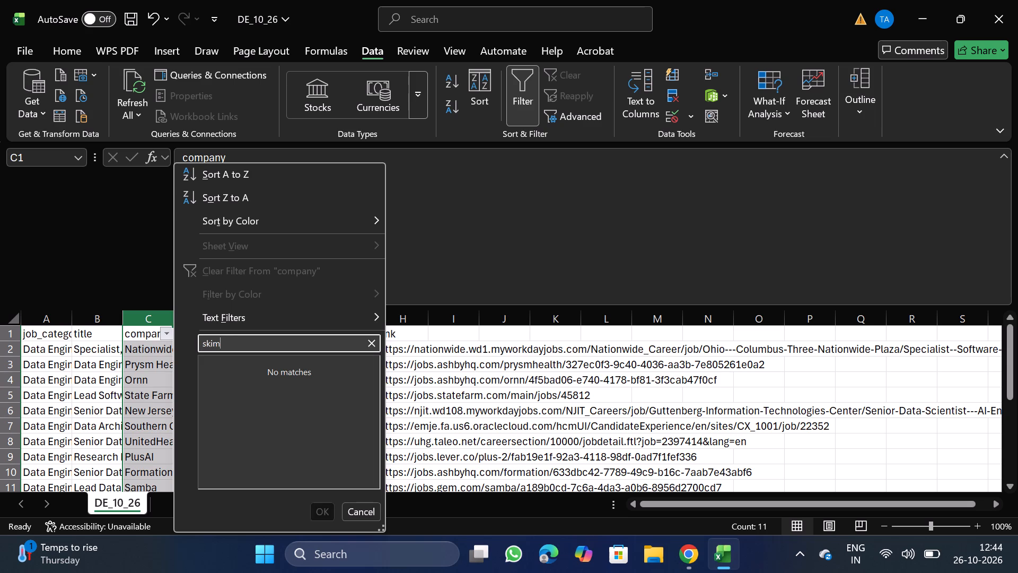
Search the company filter for apex and clear the search text.
type("apex")
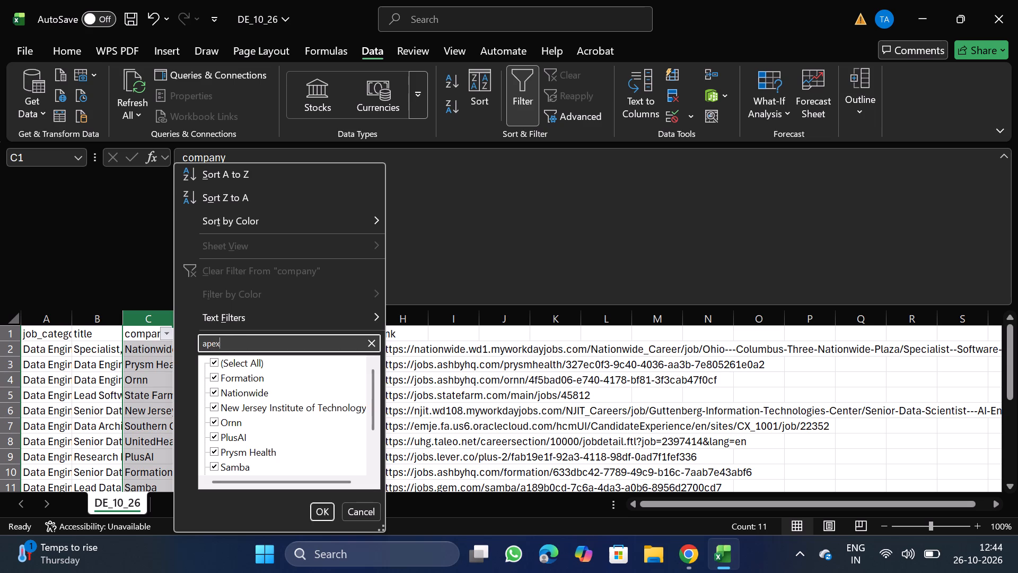
key("BackSpace")
key("BackSpace")
key("BackSpace")
key("BackSpace")
key("BackSpace")
key("BackSpace")
key("BackSpace")
key("BackSpace")
key("BackSpace")
key("BackSpace")
key("BackSpace")
key("BackSpace")
key("BackSpace")
key("BackSpace")
key("BackSpace")
Search the company filter for in landem, close it without applying, and remove the filter from the company column.
type("in landem")
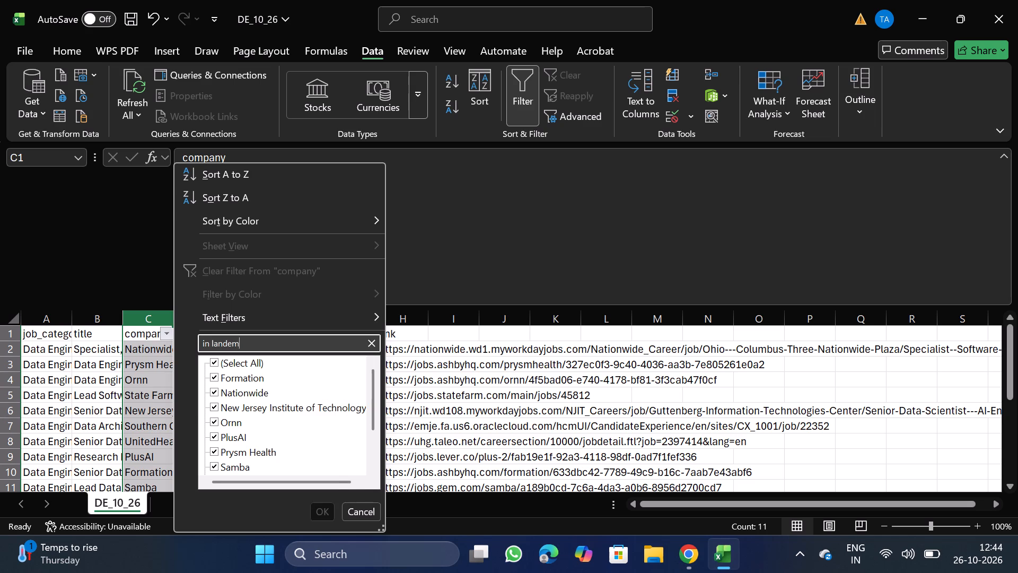
left_click(363, 510)
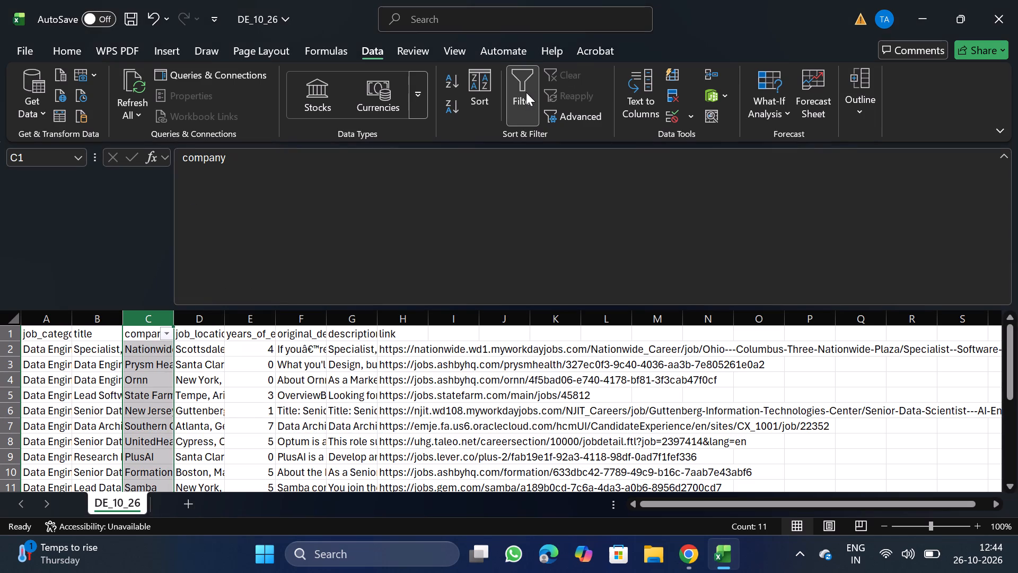
left_click(526, 92)
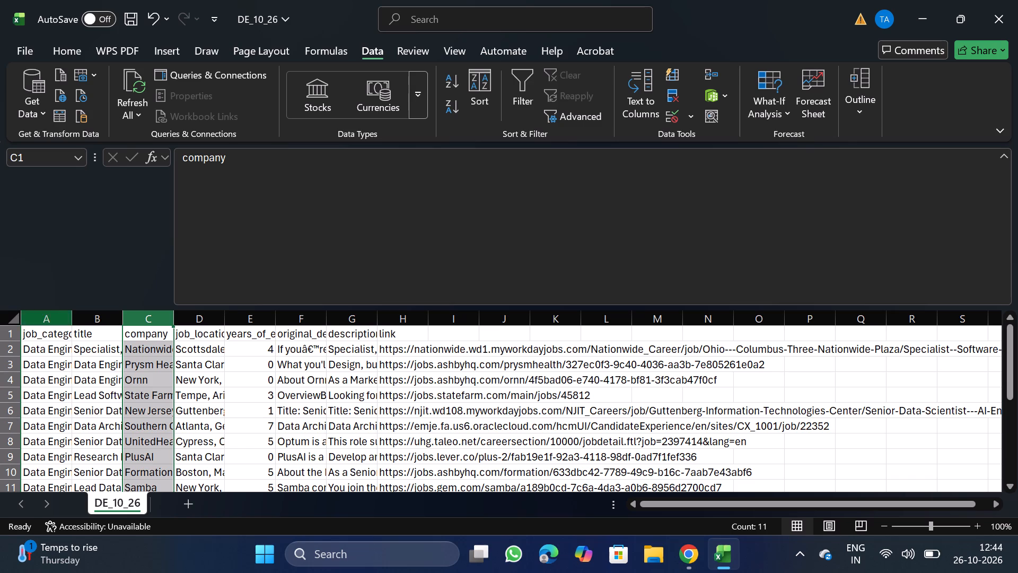
Save the edited DE_10_26 file and check the remaining job rows.
left_click(133, 19)
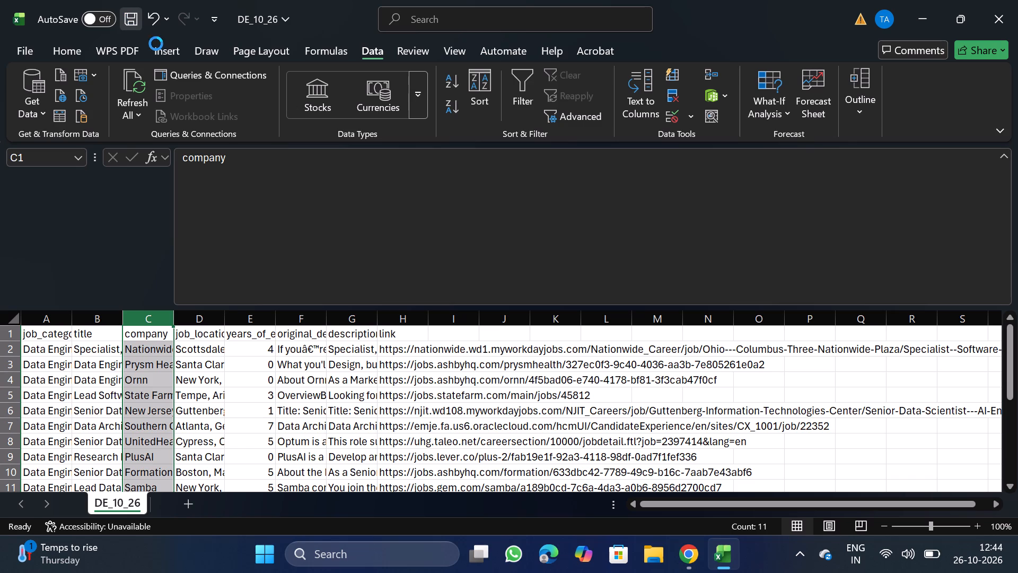
scroll(334, 293, "down", 3)
scroll(380, 426, "down", 5)
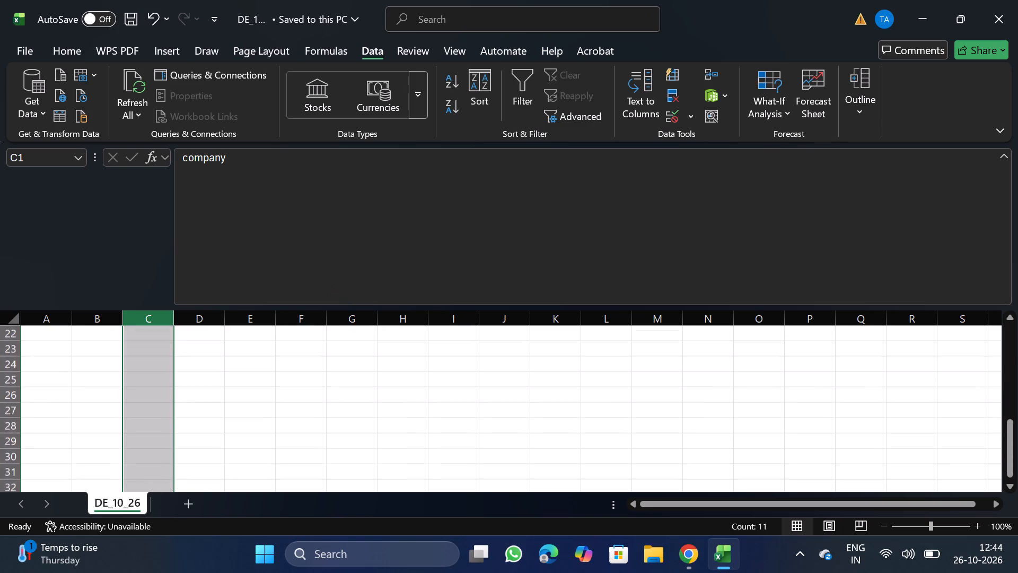
scroll(383, 431, "up", 4)
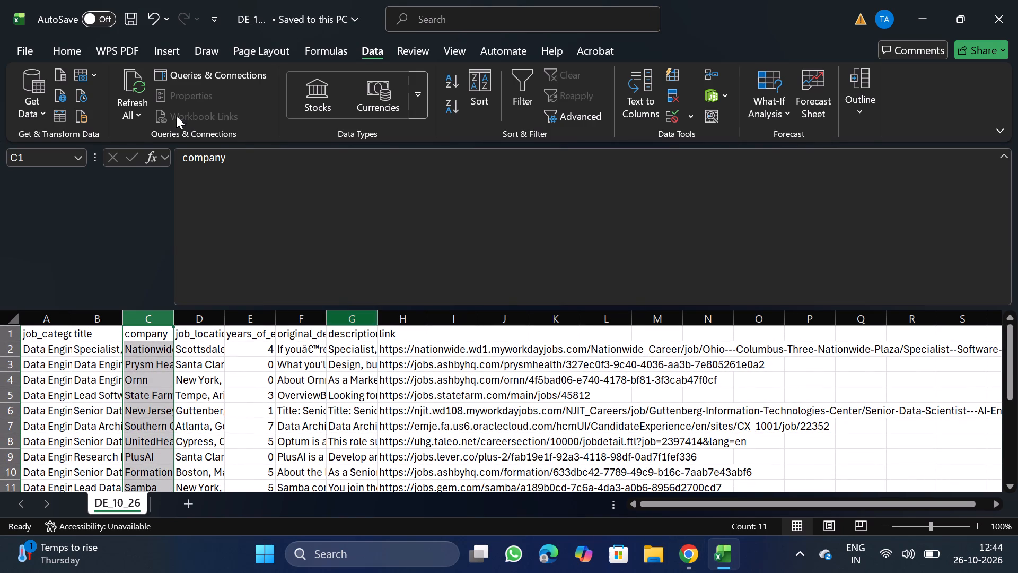
Save the DE_10_26 file.
left_click(126, 20)
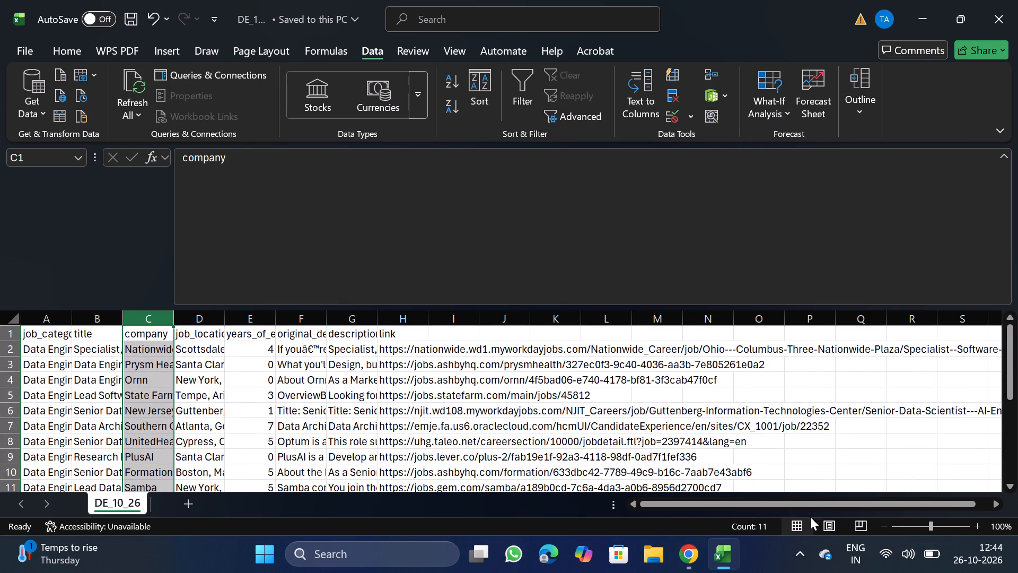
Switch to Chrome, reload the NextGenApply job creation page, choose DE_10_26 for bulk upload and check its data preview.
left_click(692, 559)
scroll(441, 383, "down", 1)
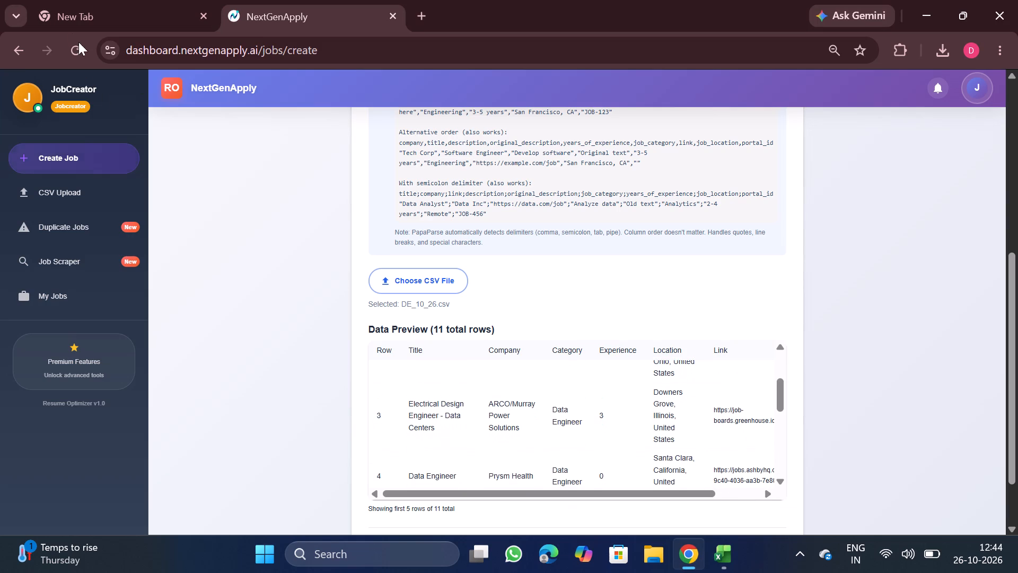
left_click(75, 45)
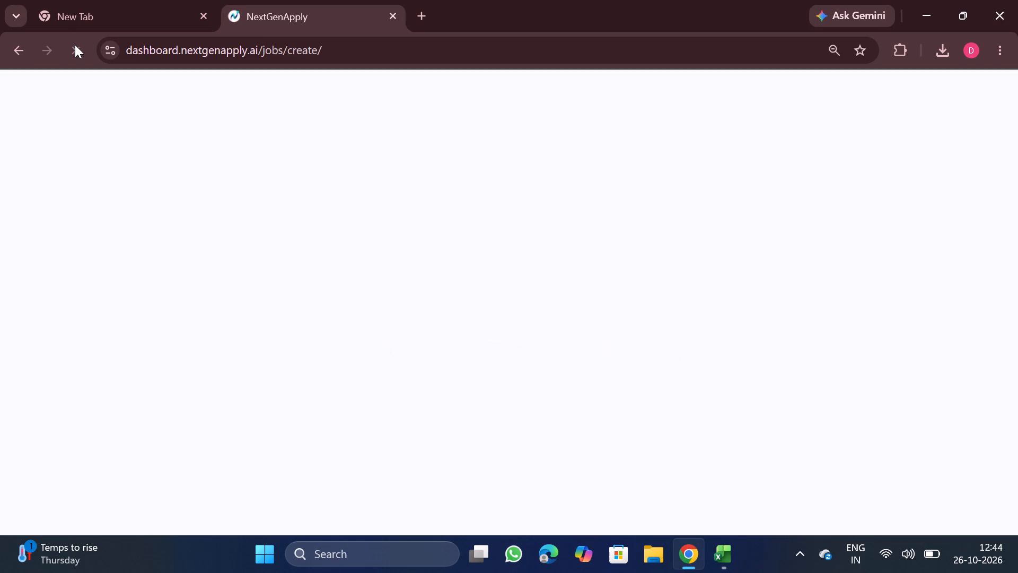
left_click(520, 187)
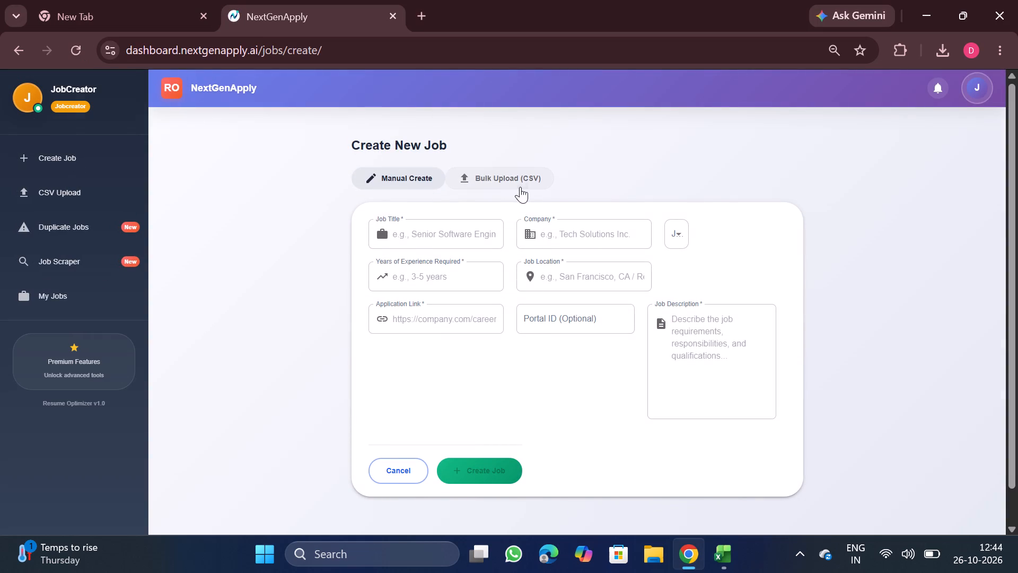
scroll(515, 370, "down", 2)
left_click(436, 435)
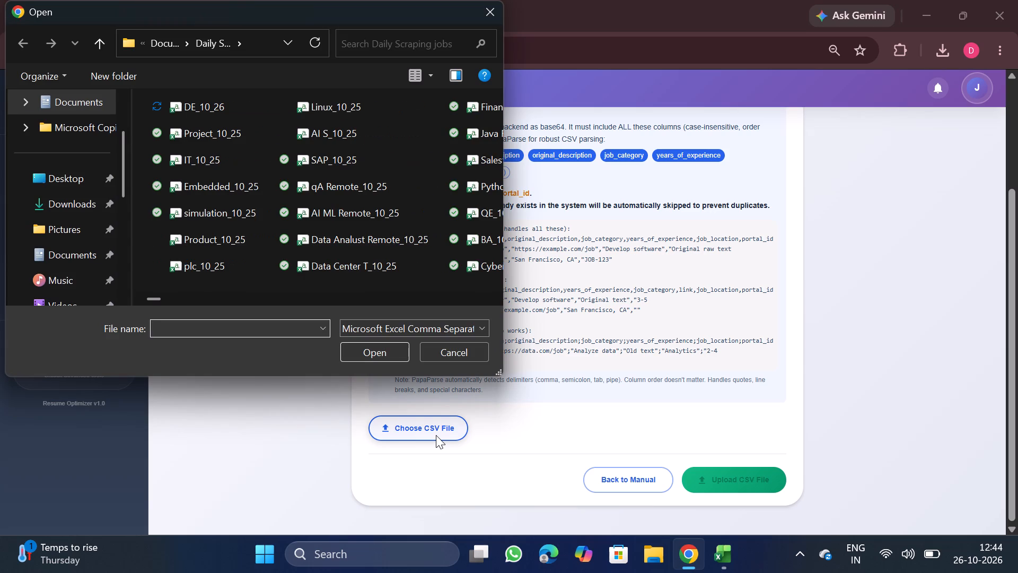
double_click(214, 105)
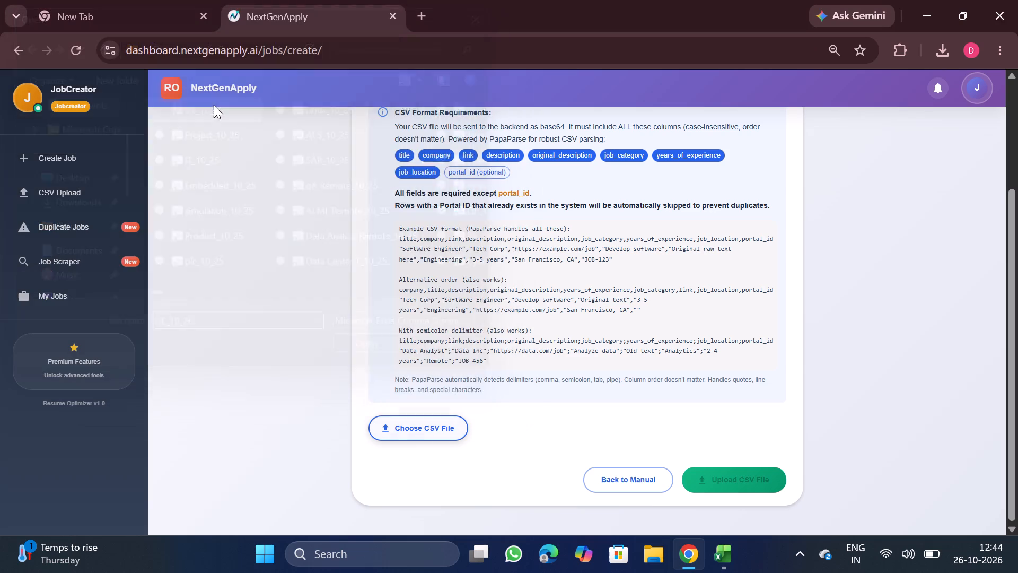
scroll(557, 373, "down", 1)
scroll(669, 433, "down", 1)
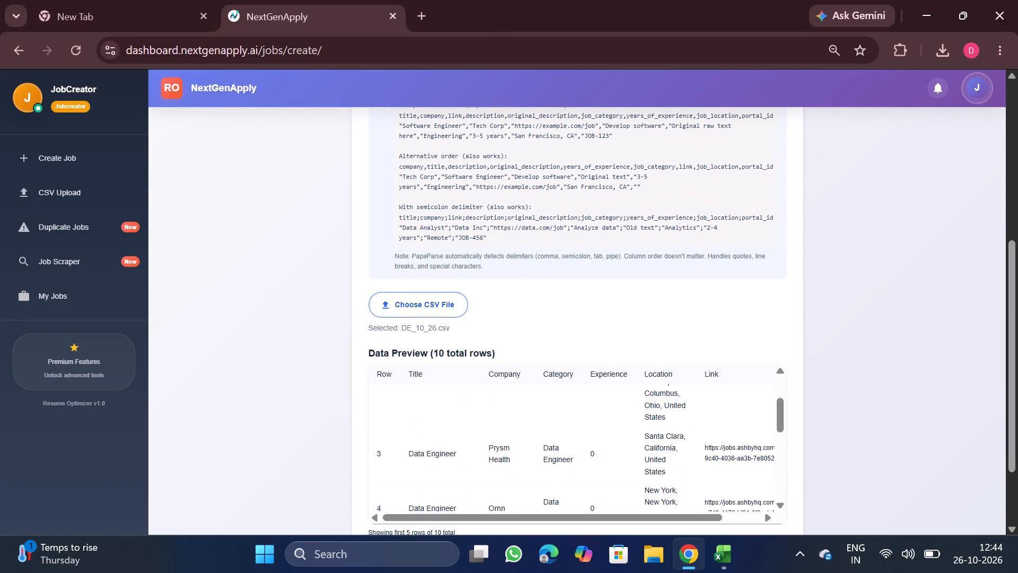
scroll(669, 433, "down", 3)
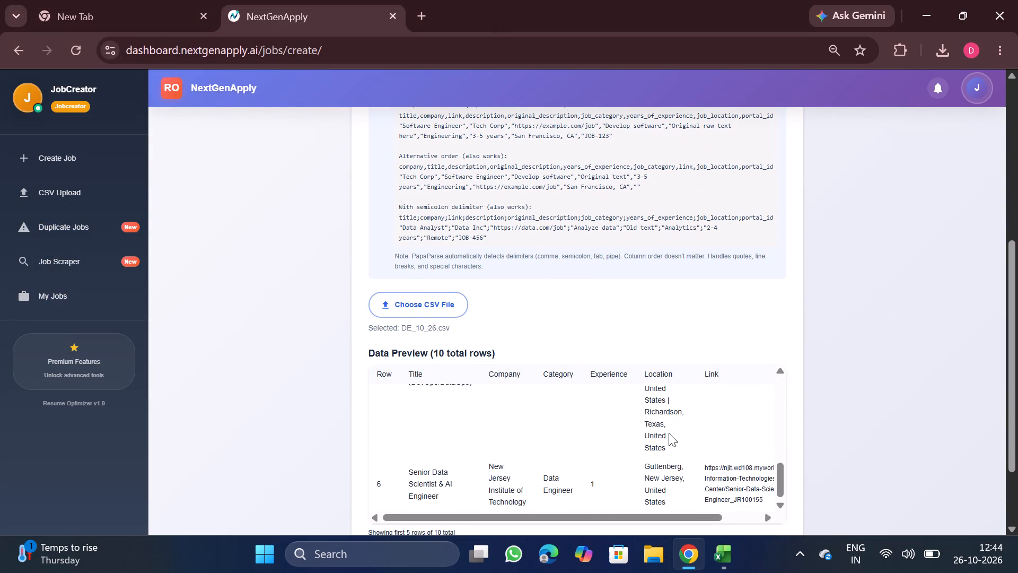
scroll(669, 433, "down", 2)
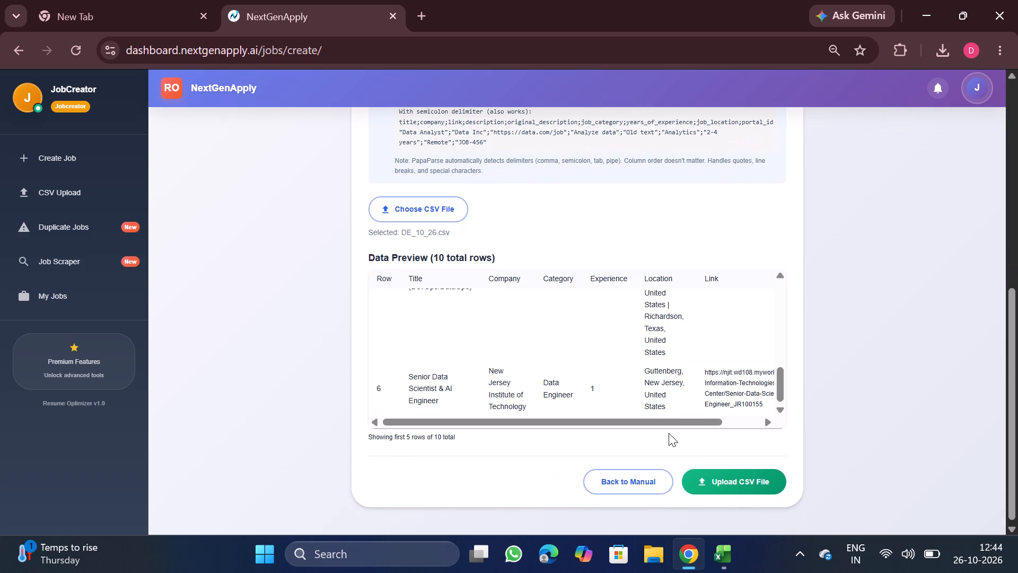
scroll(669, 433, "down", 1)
Return to Excel, turn on header filters, examine the full company filter list, and close it without applying.
left_click(720, 554)
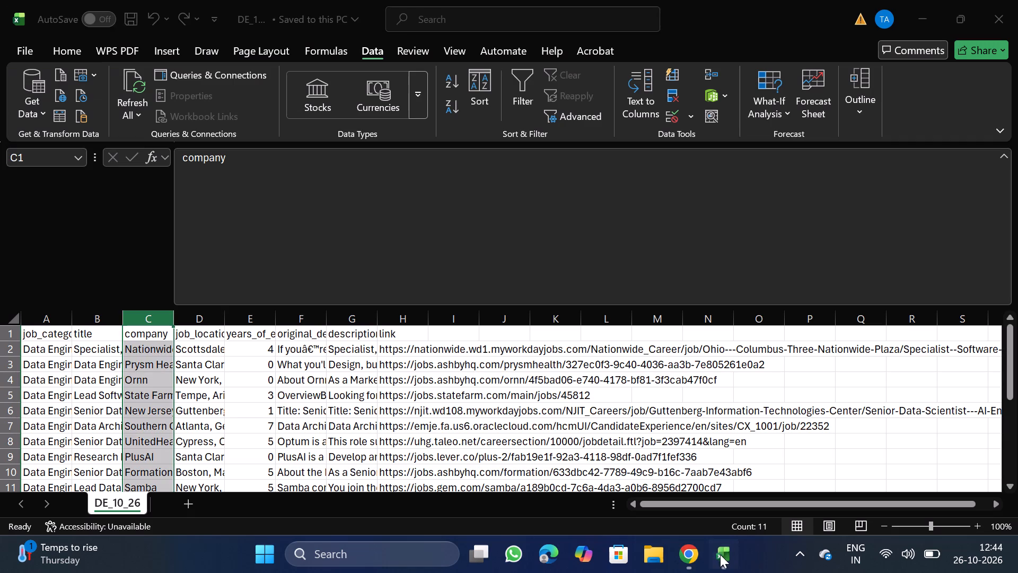
left_click(145, 330)
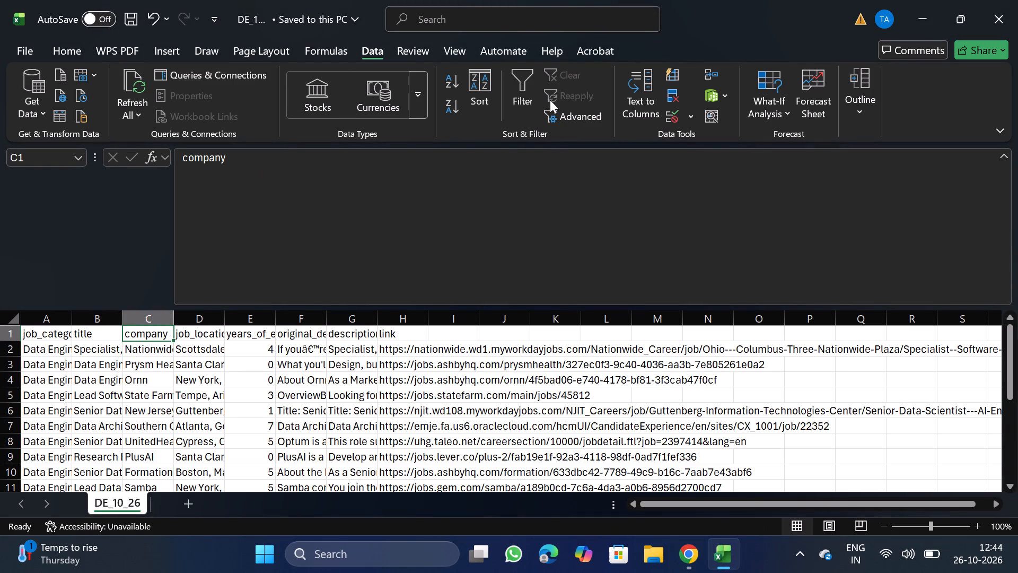
left_click(528, 110)
left_click(163, 336)
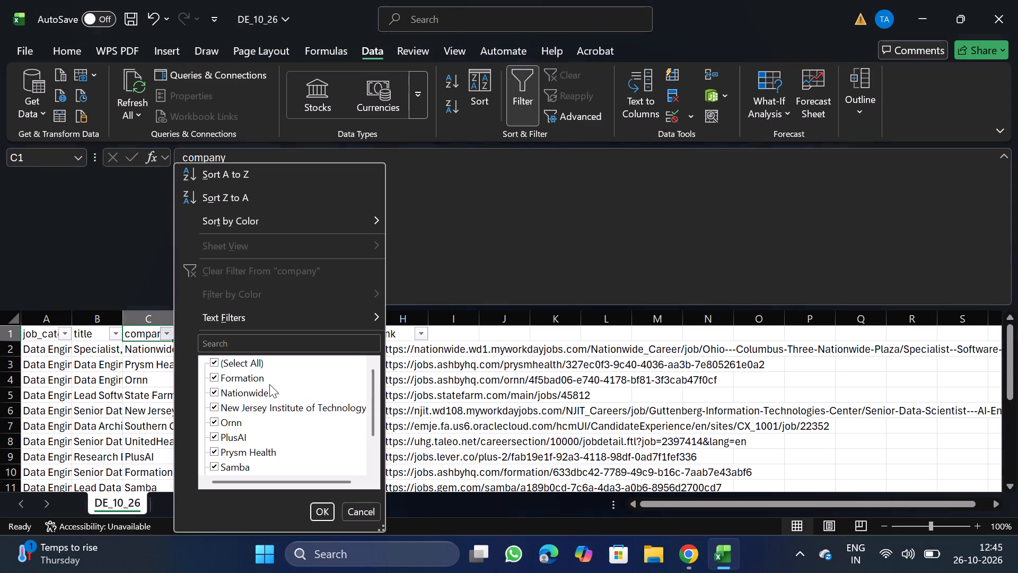
double_click(381, 532)
left_click_drag(381, 532, 823, 572)
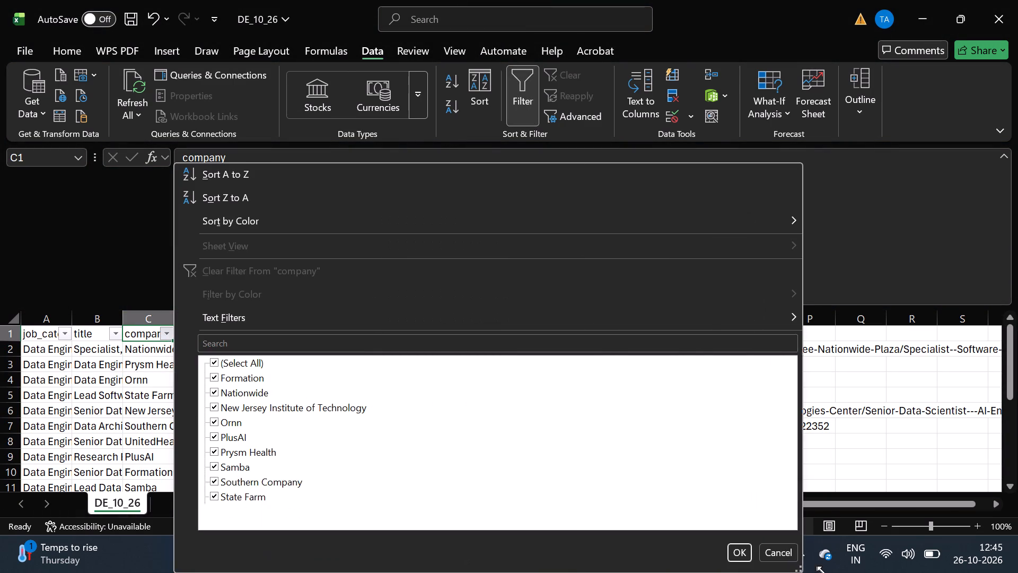
left_click_drag(823, 572, 824, 572)
scroll(457, 456, "down", 1)
scroll(457, 456, "up", 2)
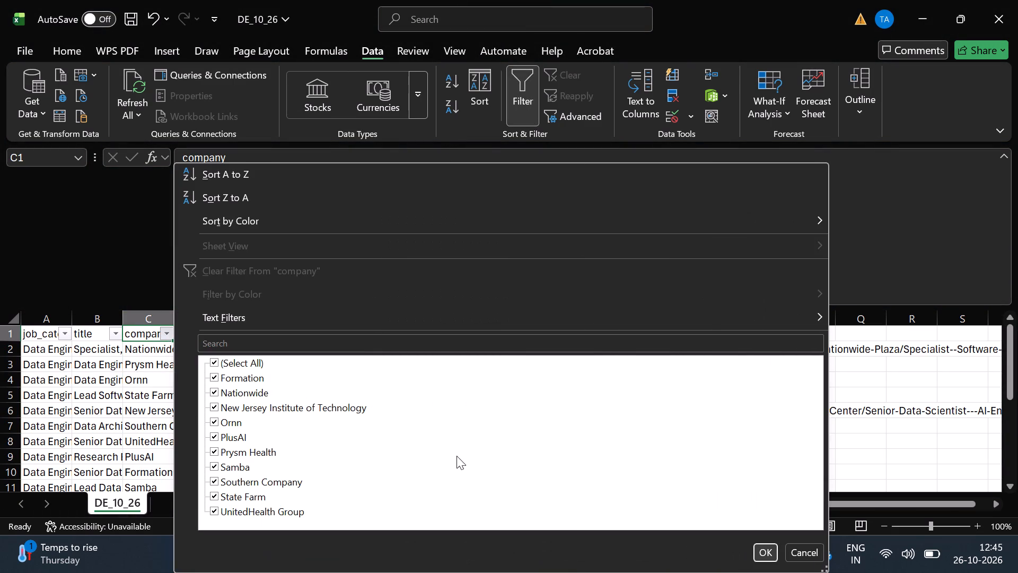
left_click(797, 548)
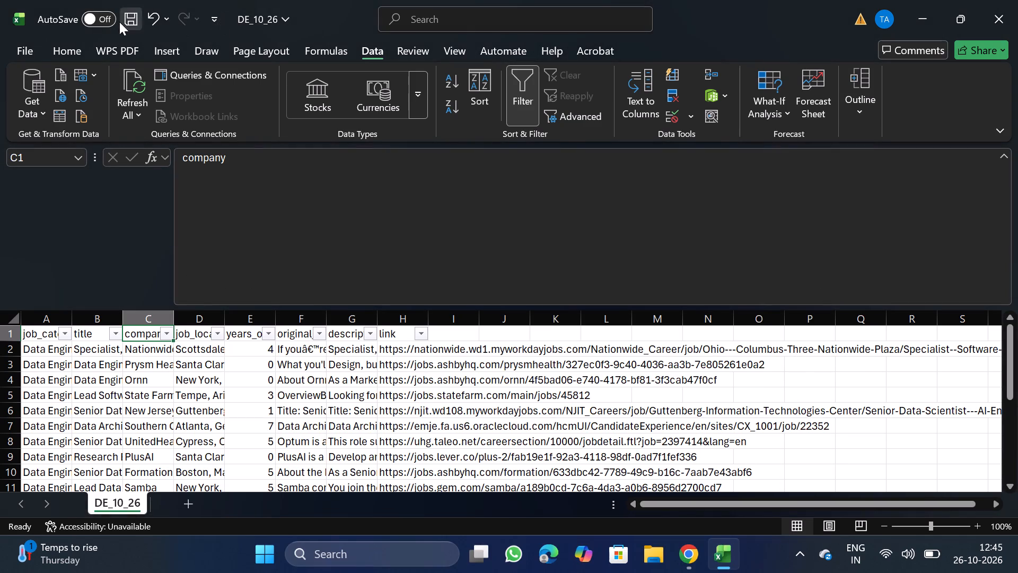
Save the DE_10_26 file again.
left_click(136, 12)
Switch back to Chrome, reload the job creation page, and choose the saved DE_10_26 file for bulk upload.
left_click(724, 565)
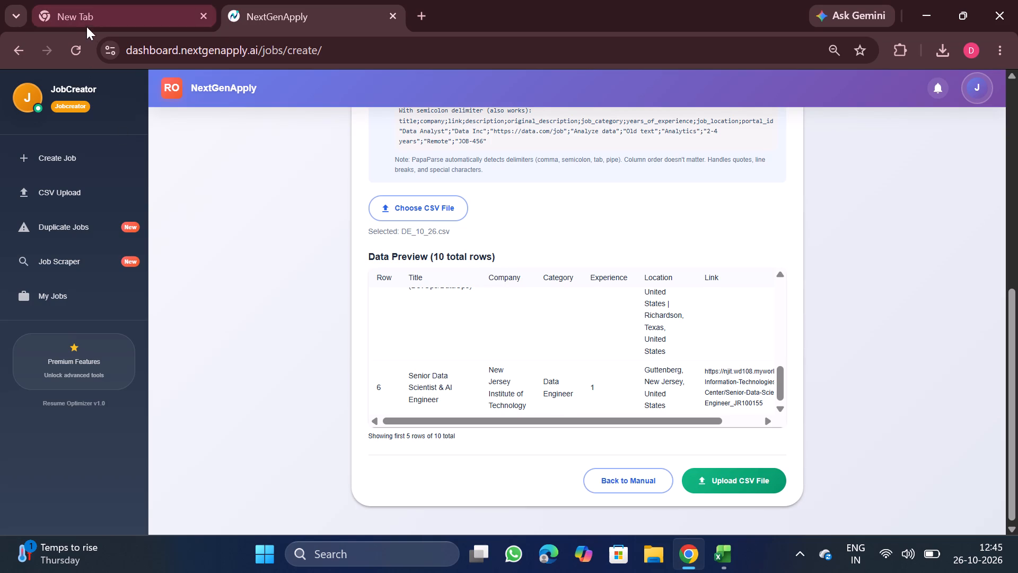
left_click(81, 44)
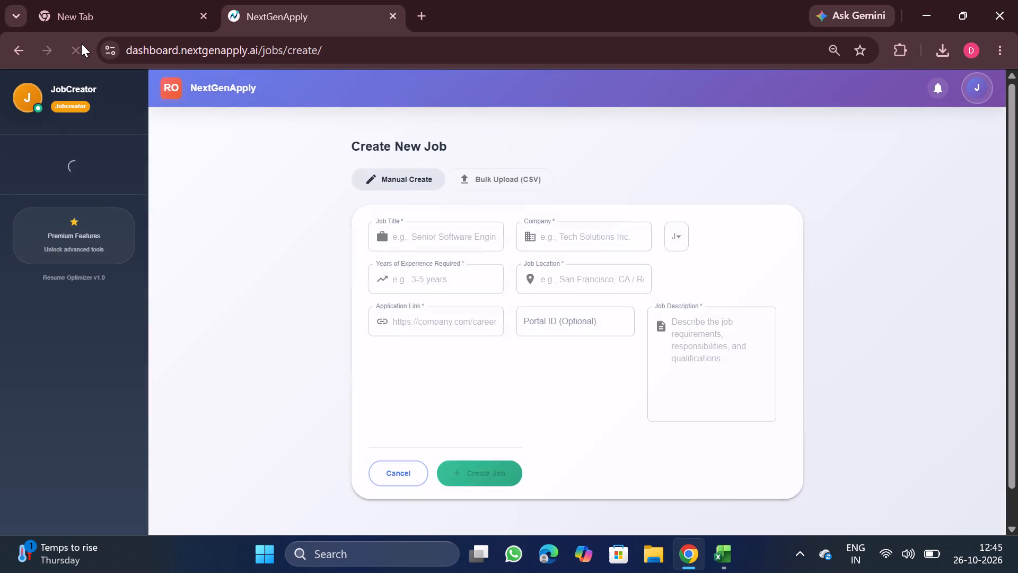
left_click(489, 179)
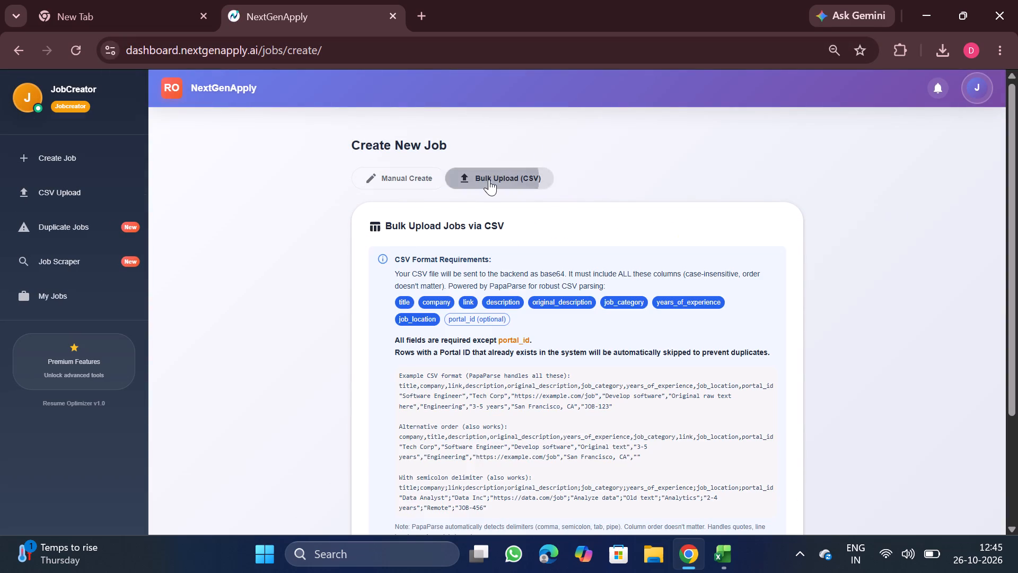
scroll(651, 452, "down", 4)
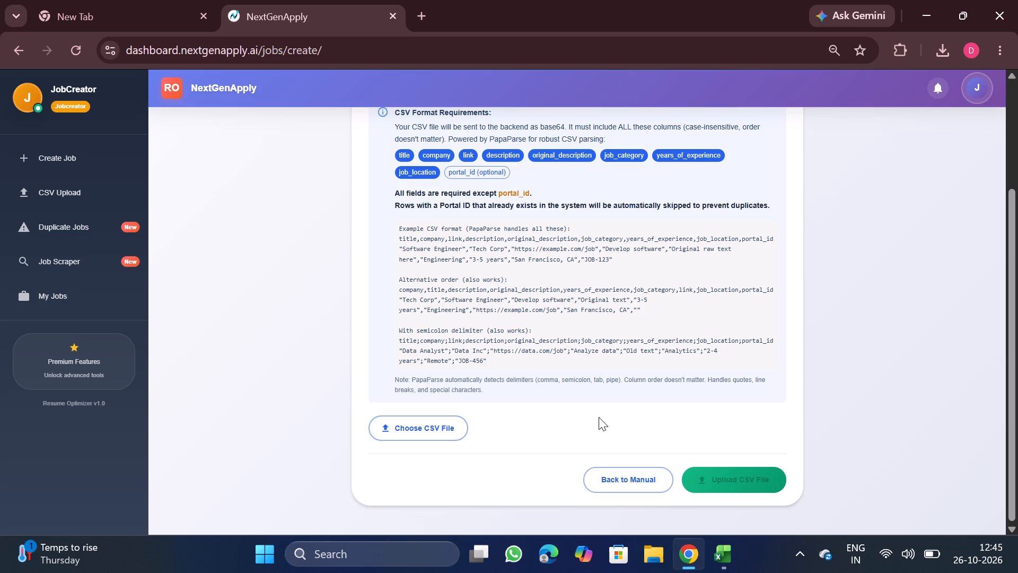
left_click(437, 430)
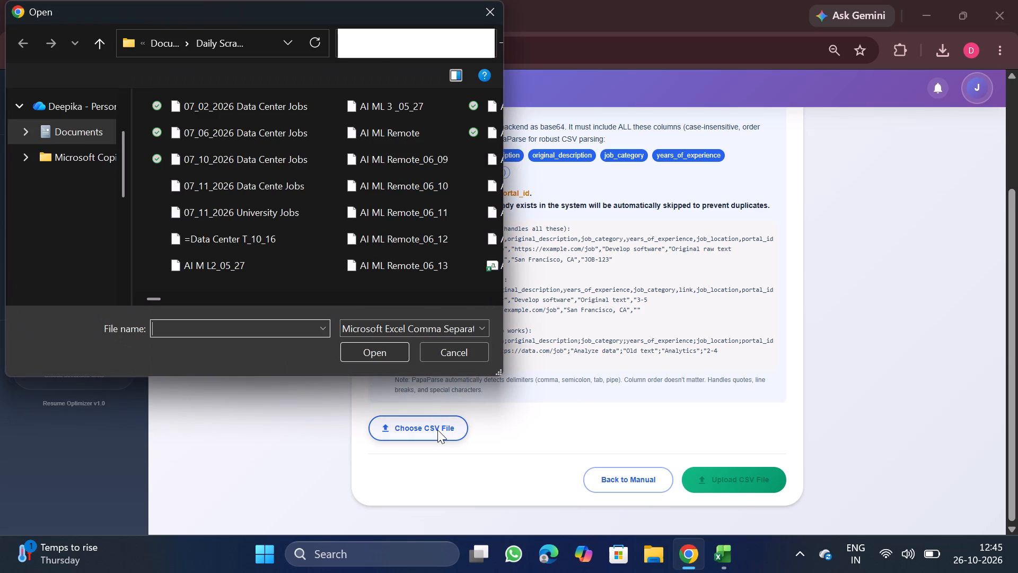
double_click(219, 110)
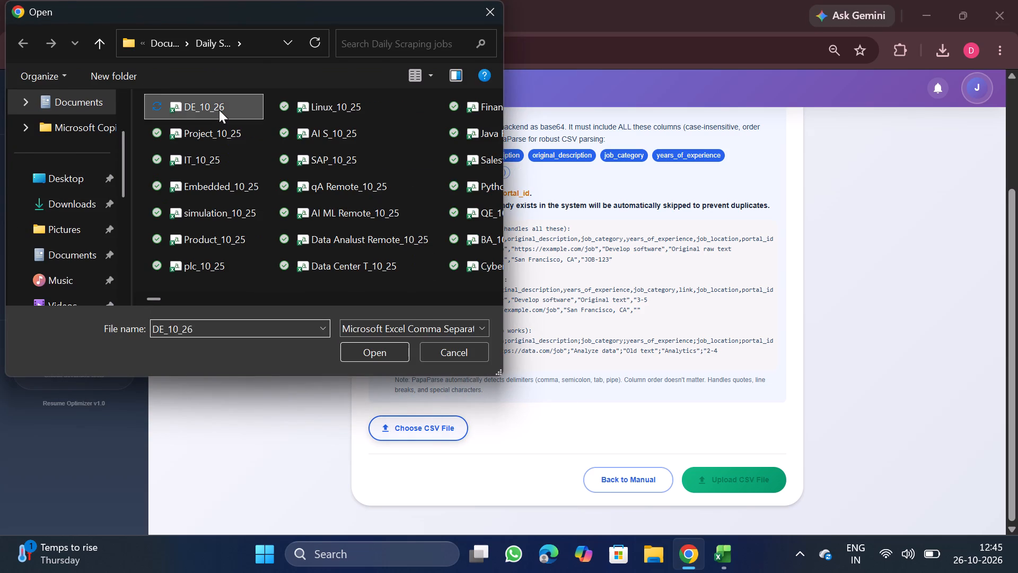
Examine the titles, companies, experience and locations of the jobs in the DE_10_26 data preview.
scroll(672, 405, "down", 4)
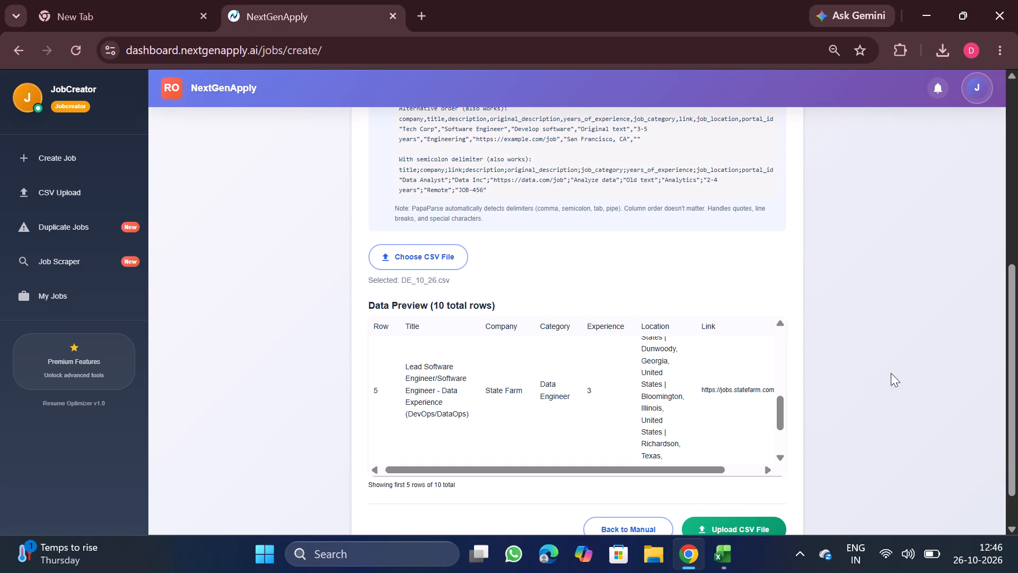
scroll(905, 394, "down", 2)
scroll(558, 322, "down", 2)
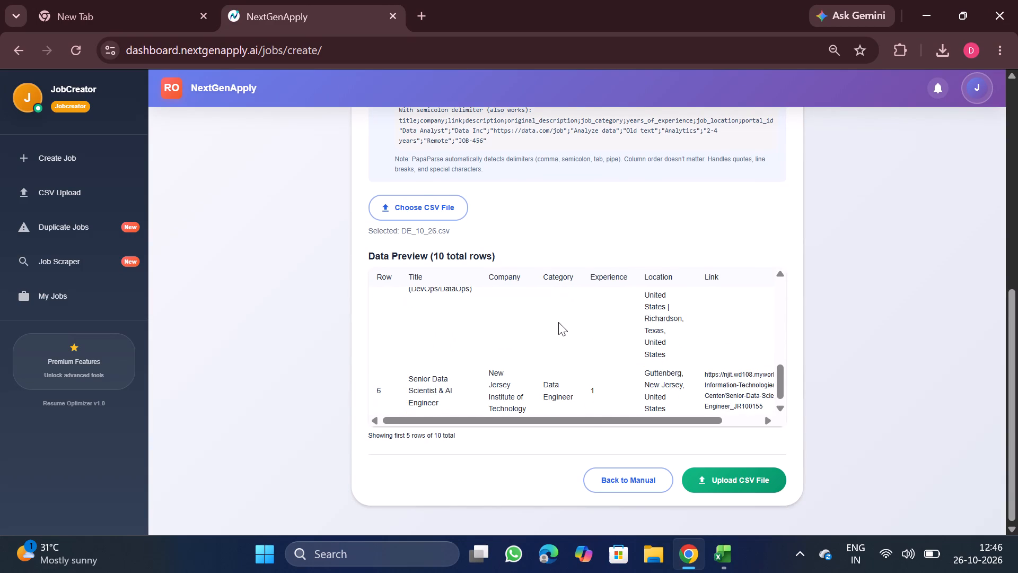
scroll(558, 322, "down", 2)
scroll(655, 362, "down", 1)
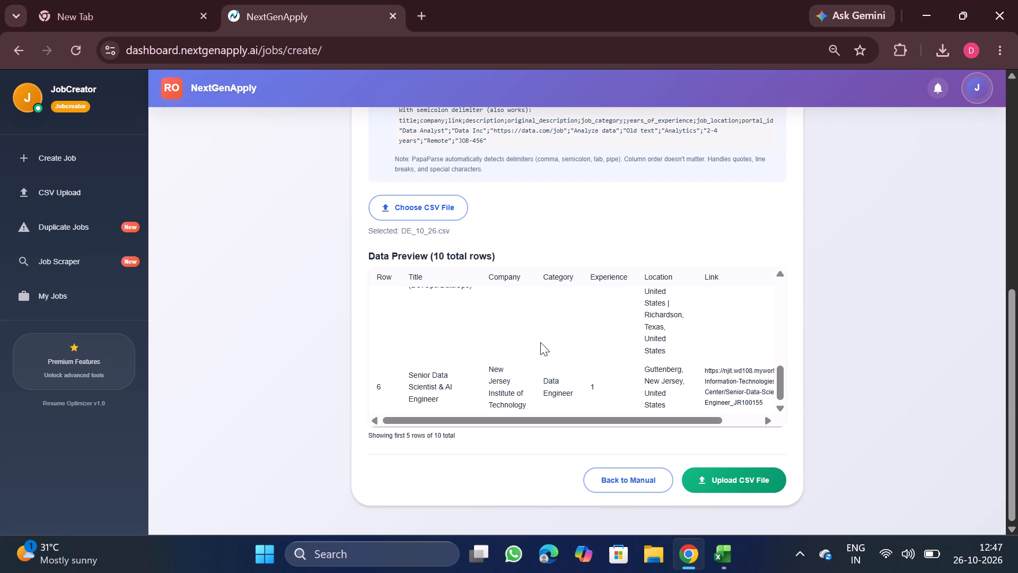
scroll(540, 342, "down", 1)
scroll(462, 347, "down", 1)
scroll(462, 347, "up", 1)
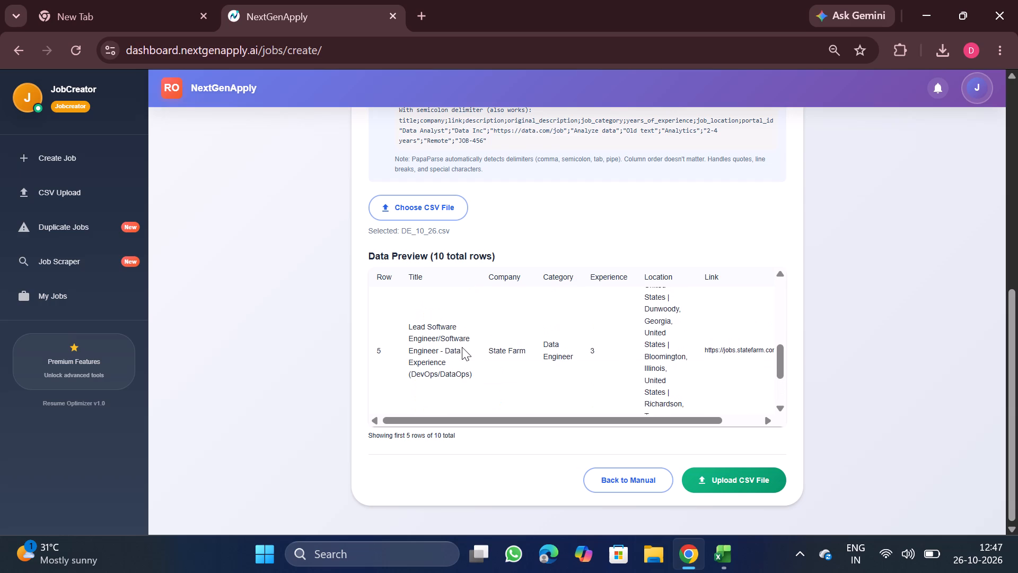
scroll(462, 347, "up", 1)
scroll(462, 347, "down", 2)
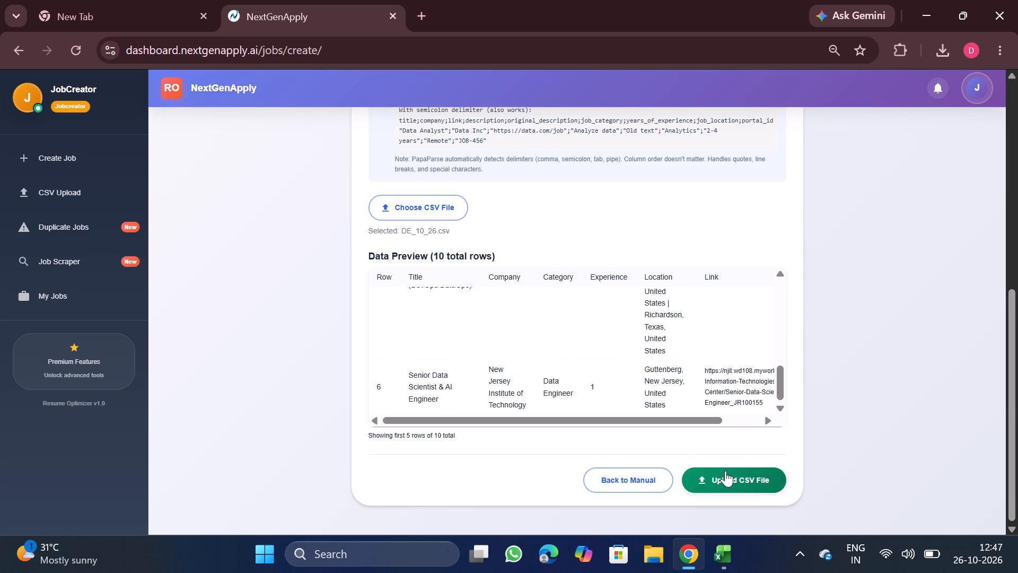
scroll(678, 387, "up", 2)
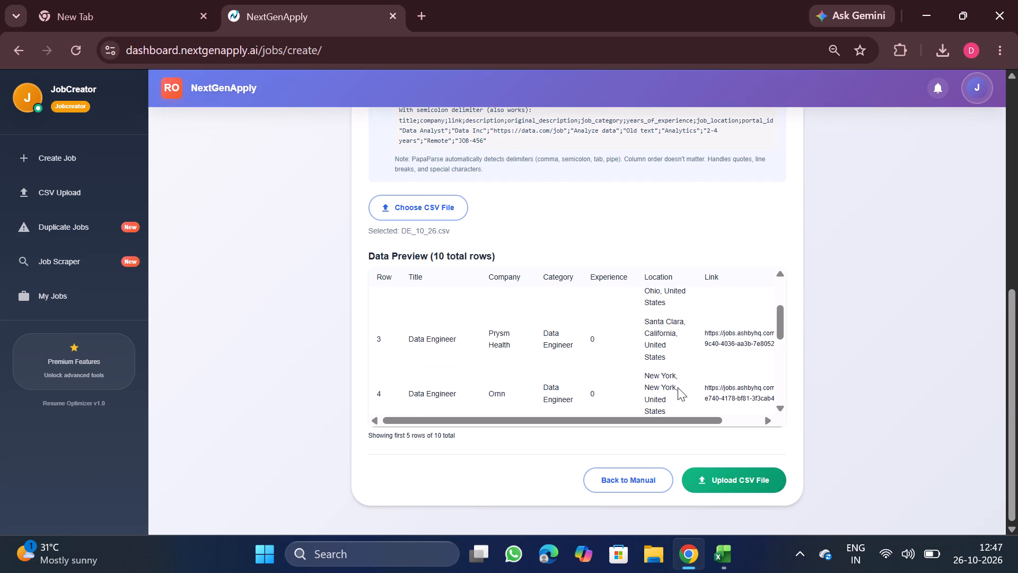
scroll(678, 387, "up", 2)
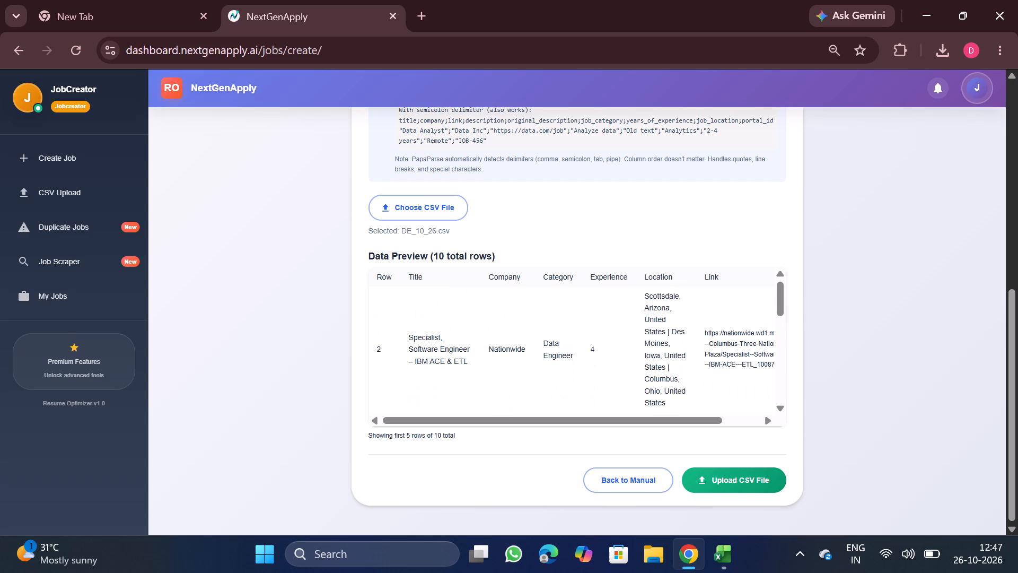
scroll(678, 387, "up", 1)
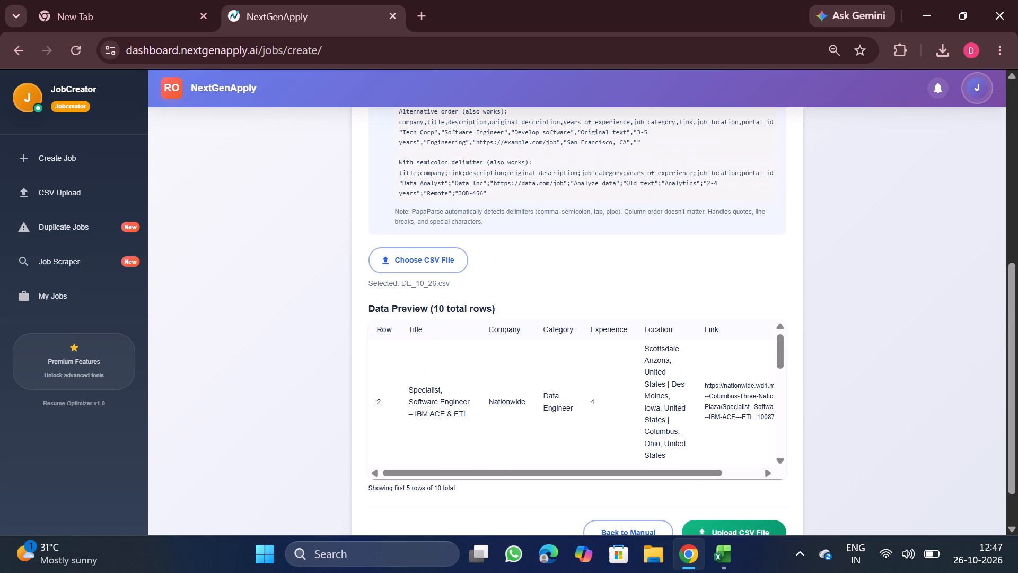
Upload the selected DE_10_26 CSV file to create the jobs.
scroll(678, 387, "down", 4)
scroll(699, 445, "down", 1)
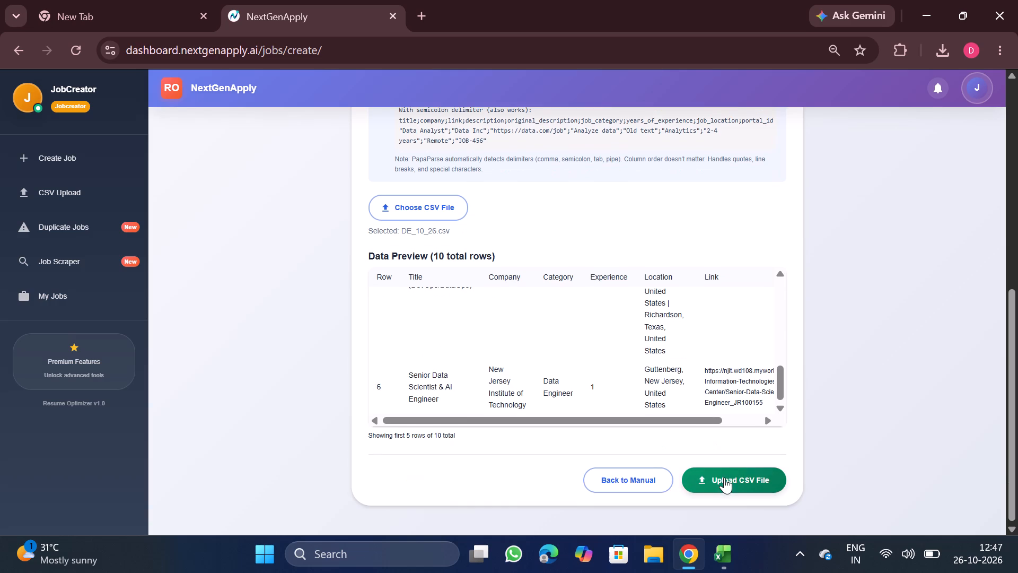
left_click(724, 477)
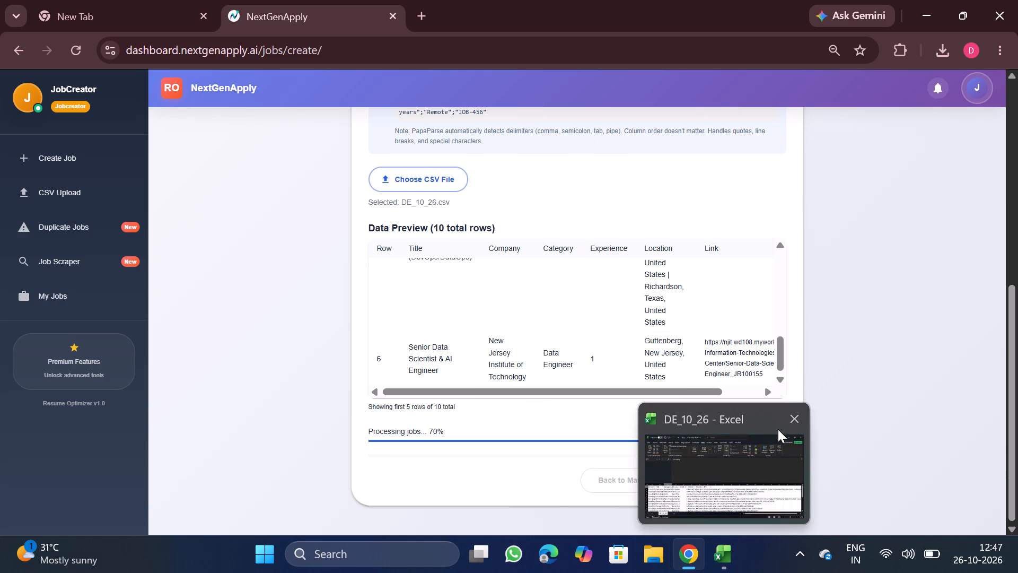
Close the DE_10_26 workbook in Excel.
left_click(793, 422)
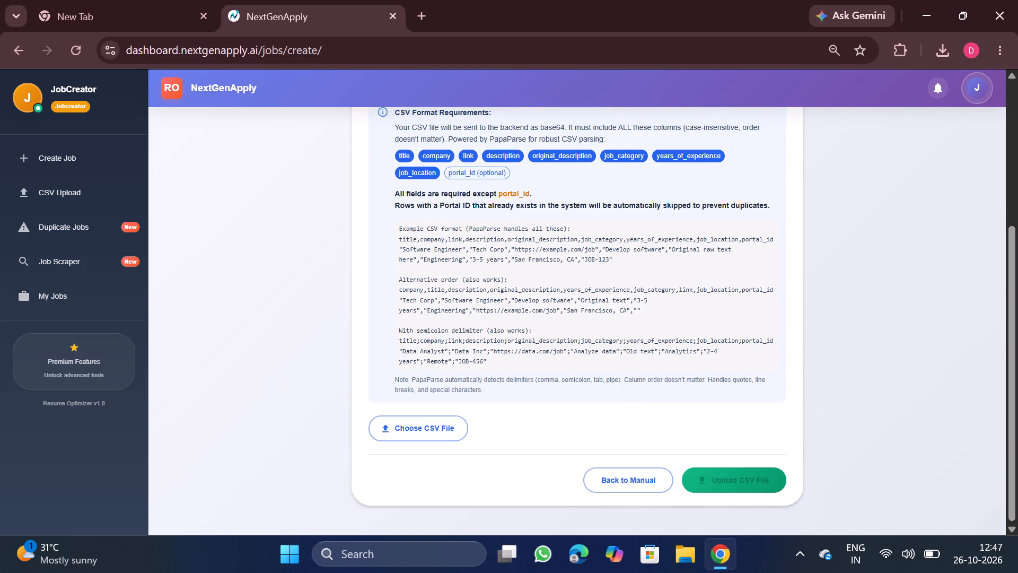
Open the CSV Upload page of the NextGenApply dashboard.
scroll(720, 346, "up", 5)
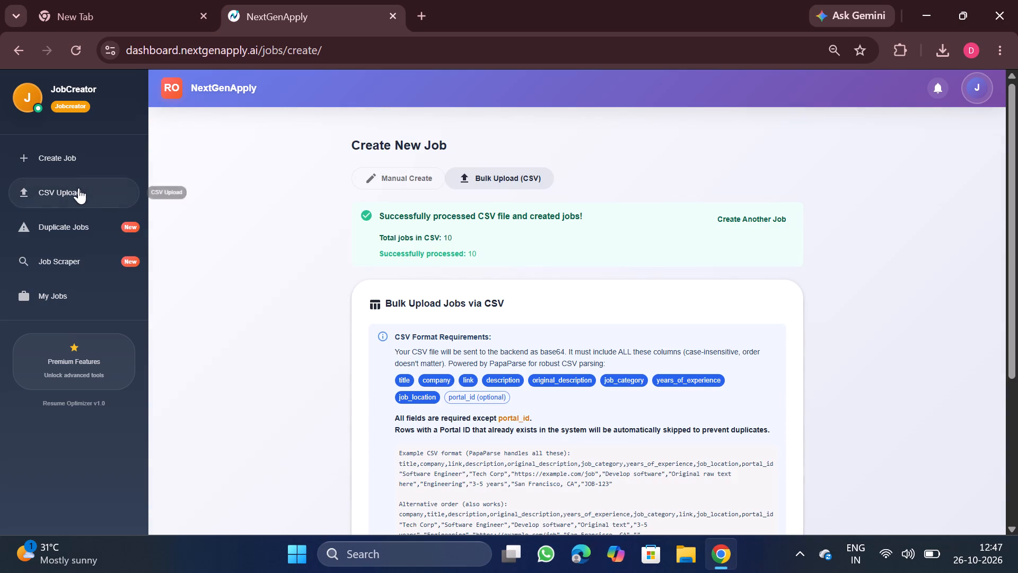
left_click(80, 193)
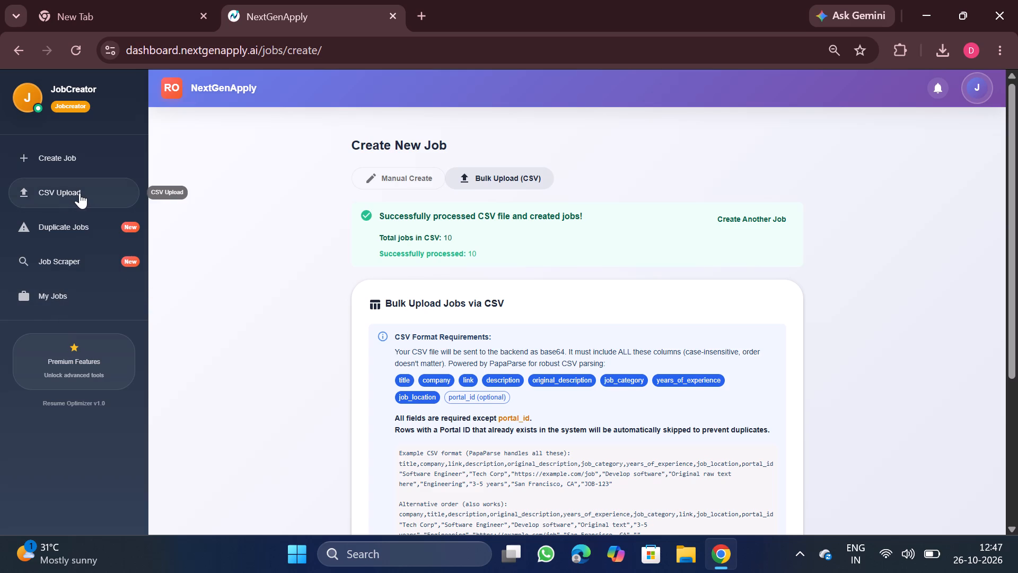
Download the processed CSV of the Oct 26 Java Full Stack Developer entry from the CSV Upload History.
scroll(537, 308, "up", 4)
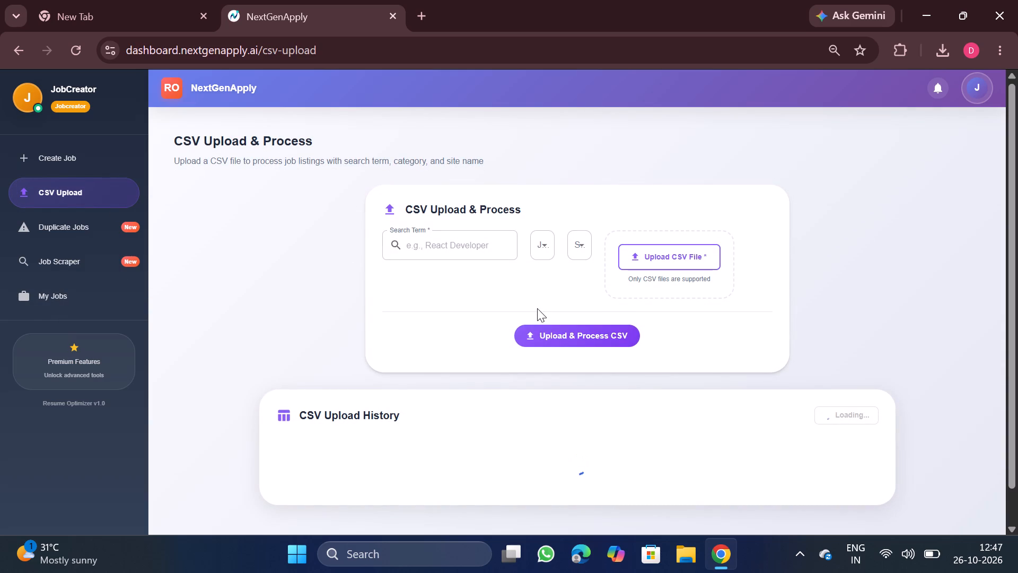
scroll(704, 405, "down", 1)
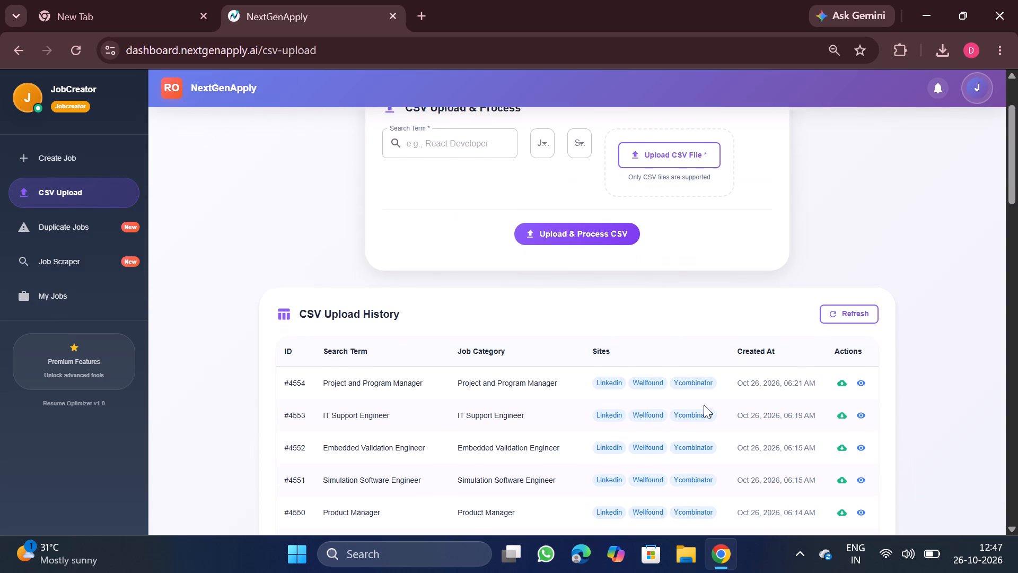
scroll(704, 405, "down", 1)
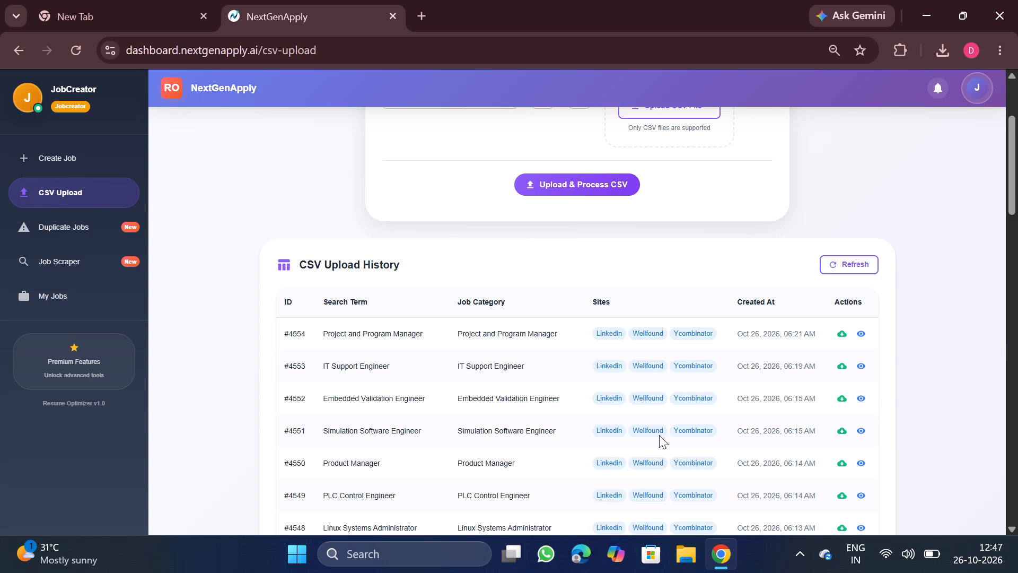
scroll(584, 471, "down", 1)
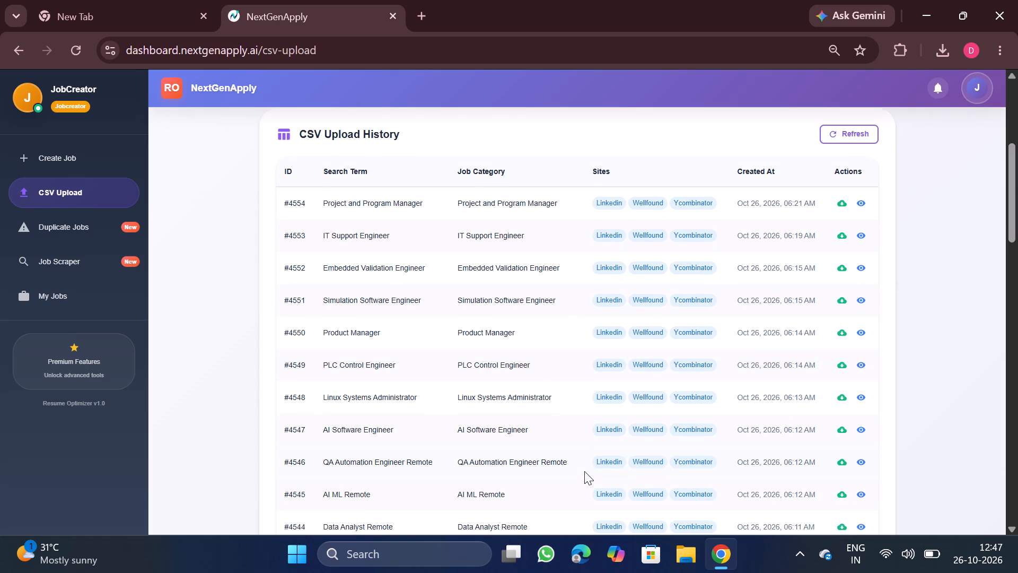
scroll(599, 490, "down", 2)
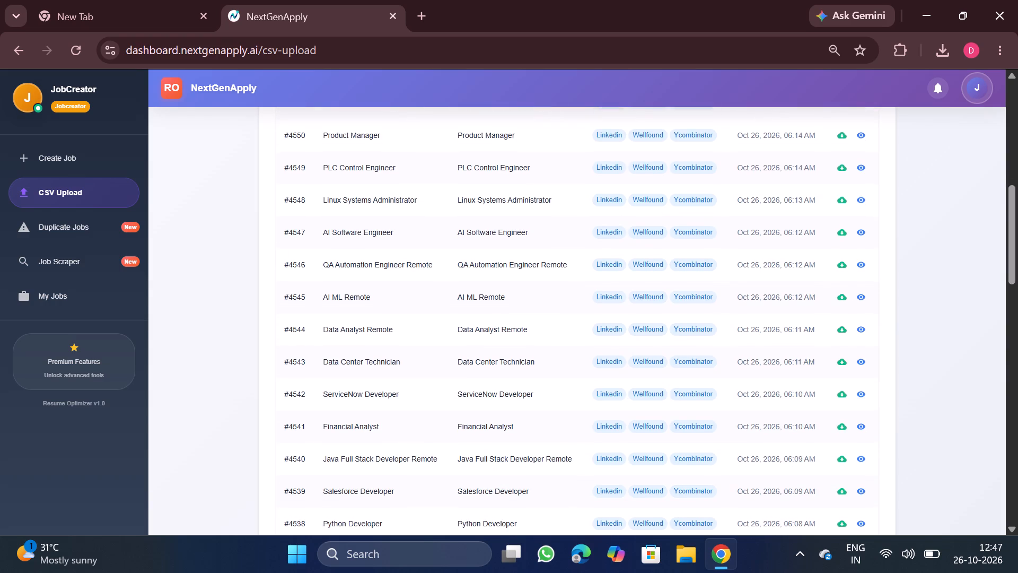
scroll(599, 490, "down", 2)
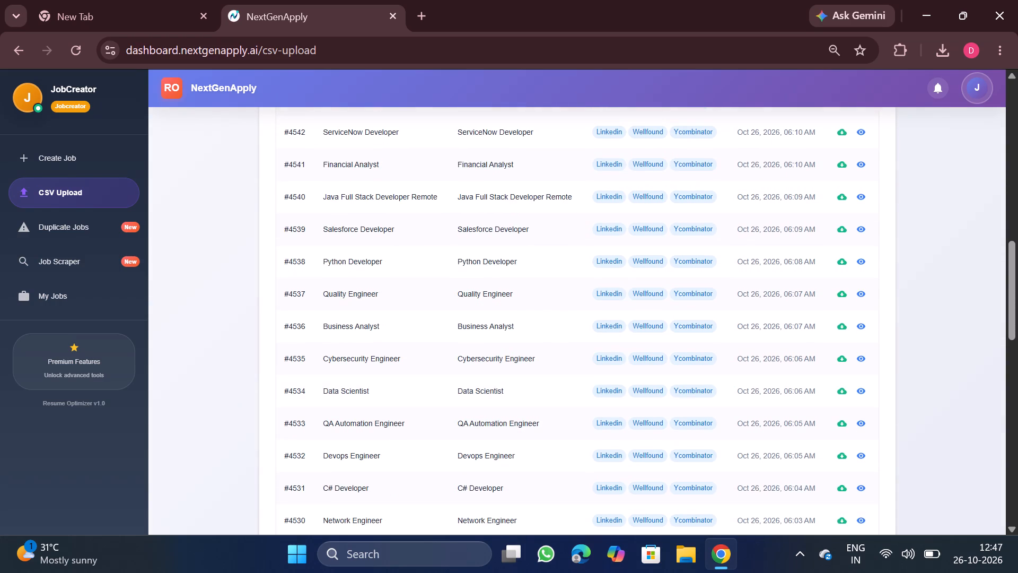
scroll(599, 490, "down", 2)
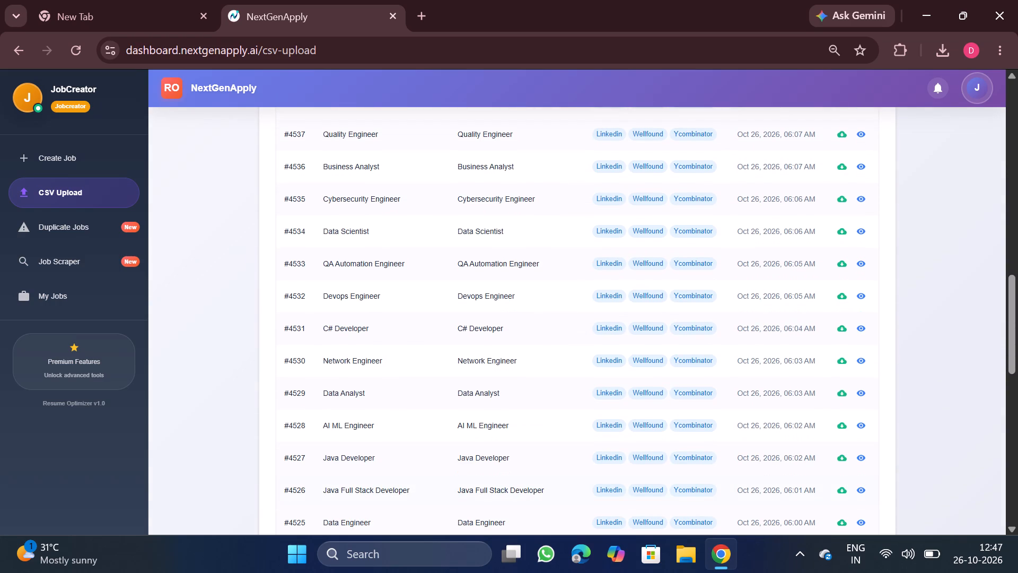
scroll(599, 490, "down", 1)
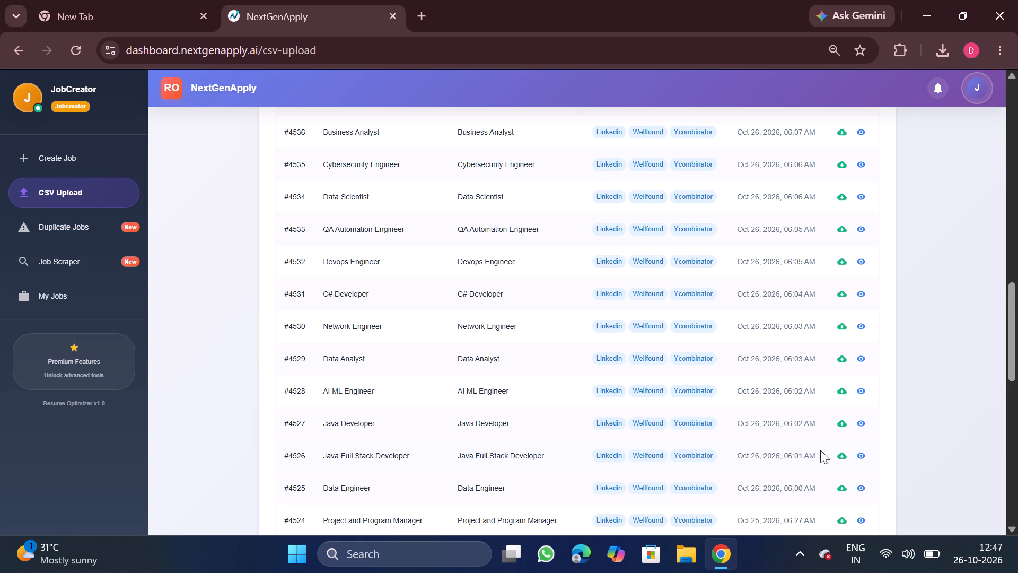
left_click(845, 456)
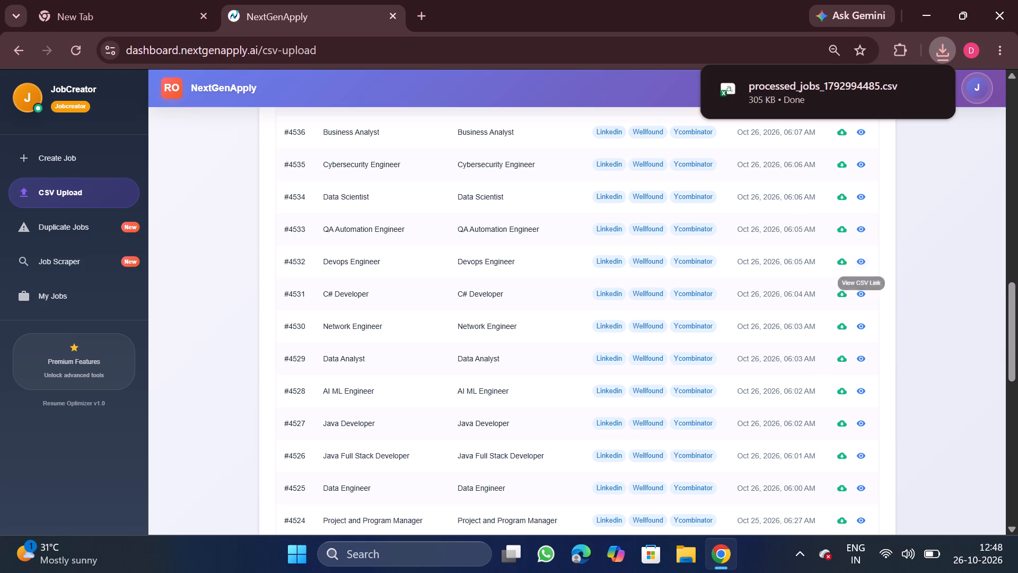
left_click(794, 87)
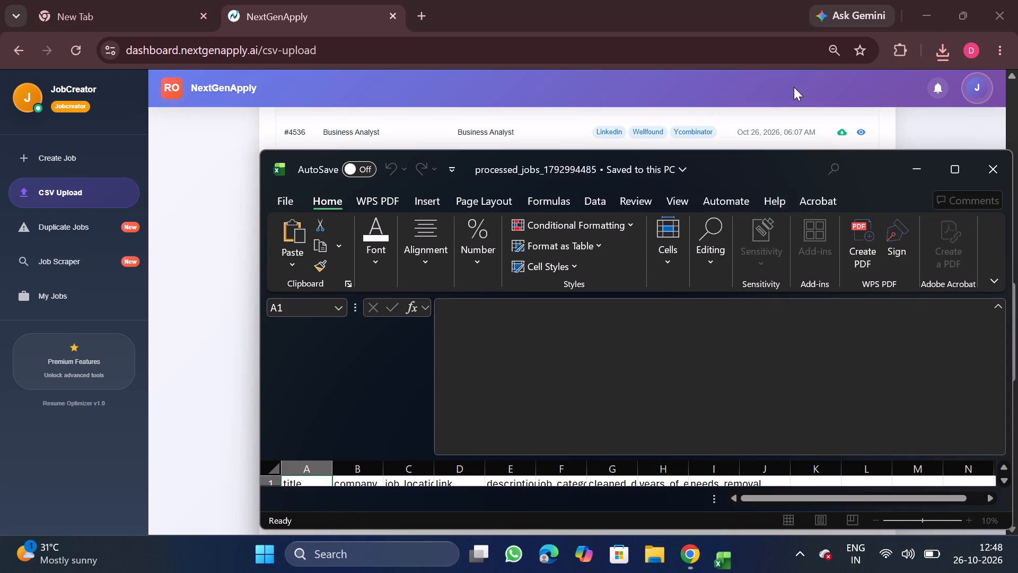
left_click(959, 169)
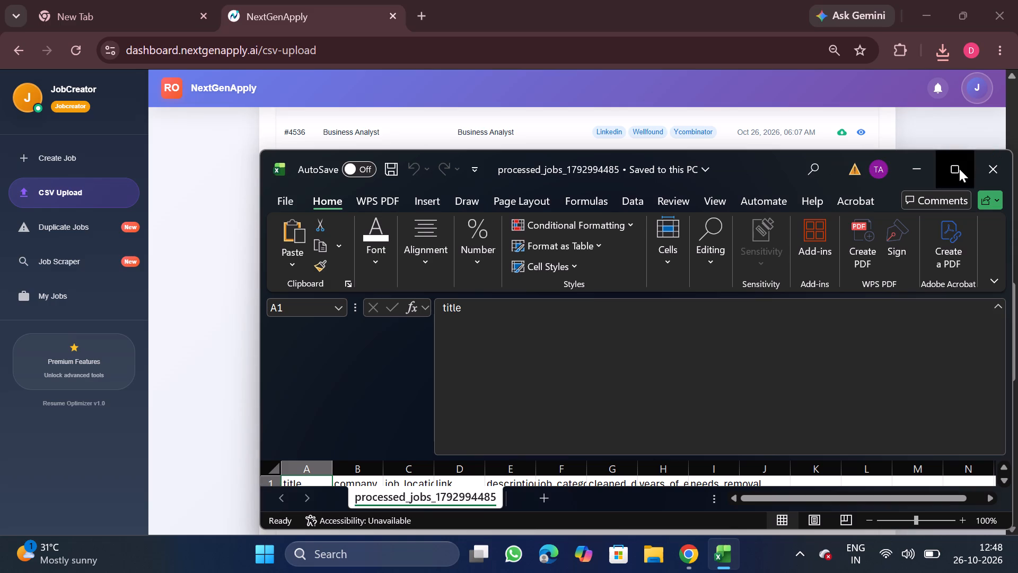
Remove duplicate rows from the whole job table, comparing only the company column and treating the first row as headers.
left_click(319, 412)
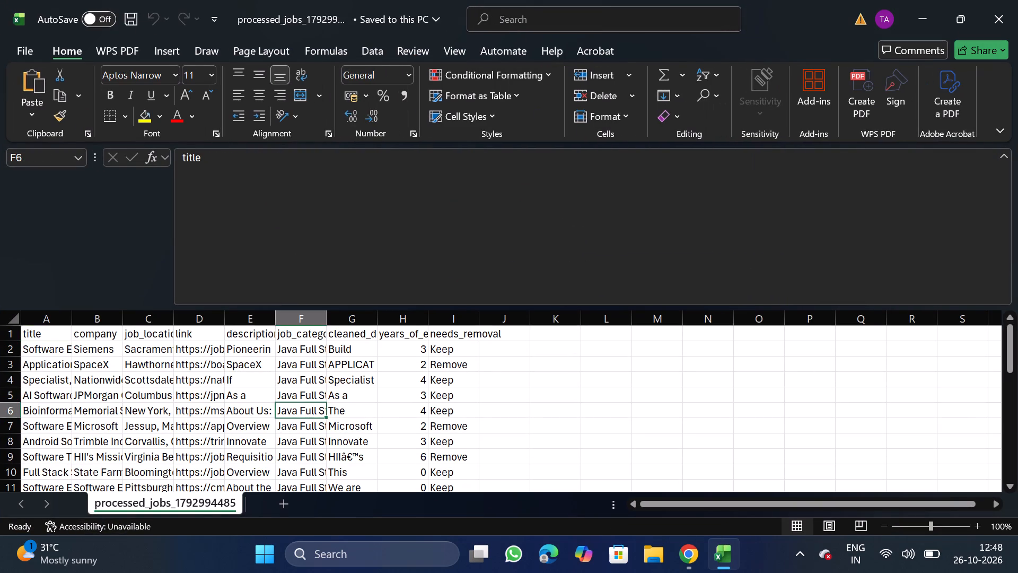
key("ctrl+a")
left_click(369, 45)
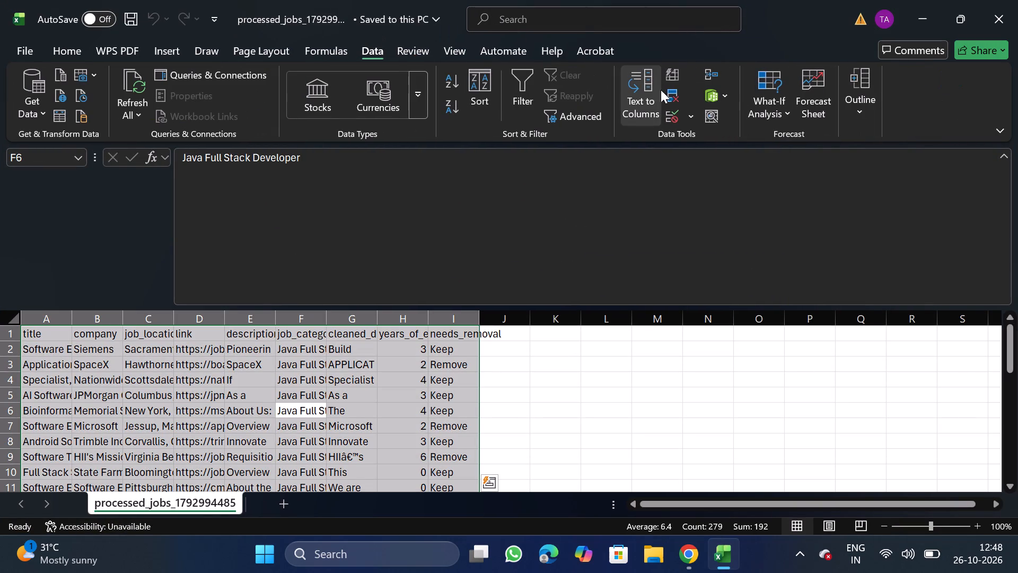
left_click(675, 90)
left_click_drag(217, 227, 224, 235)
left_click(224, 235)
left_click(114, 309)
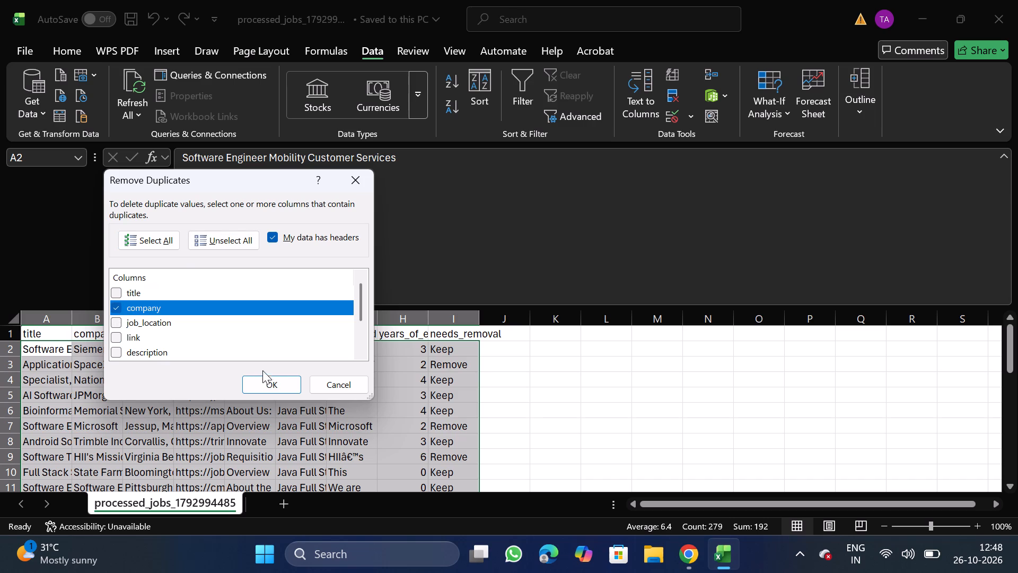
left_click(270, 386)
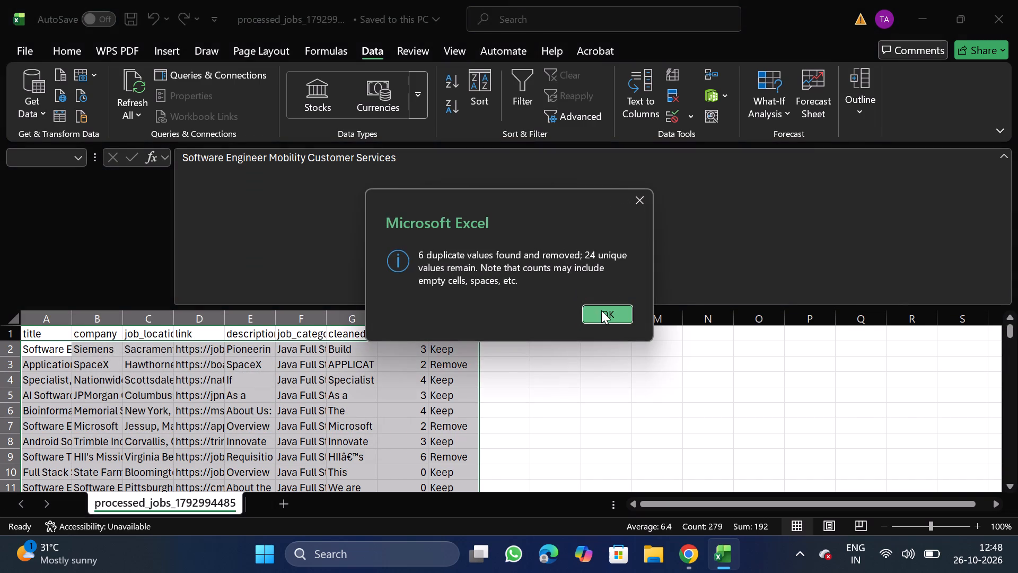
left_click(601, 310)
Filter needs_removal to the Remove entries, delete those rows, and turn the filter off.
left_click(451, 334)
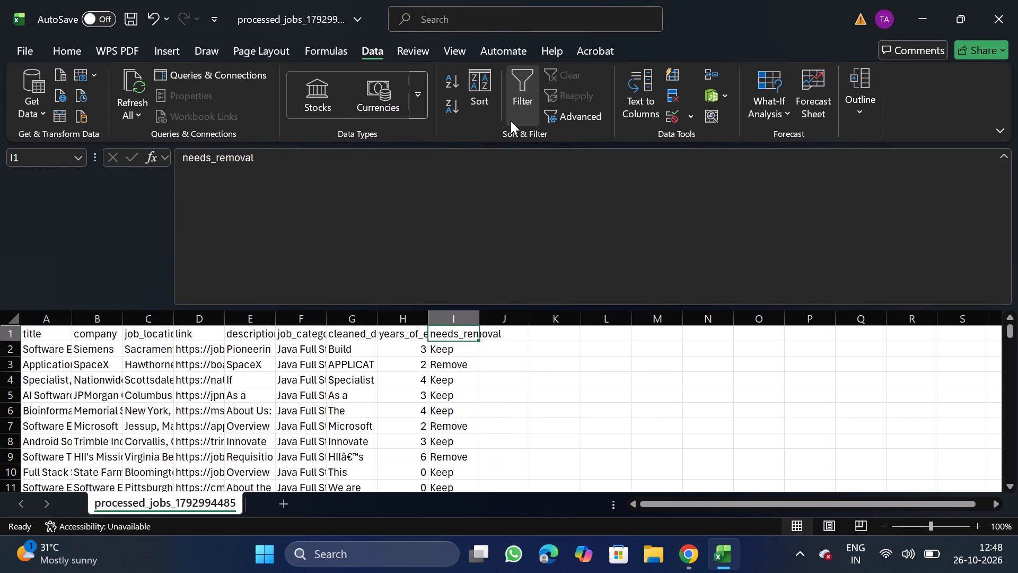
left_click(522, 95)
left_click(472, 340)
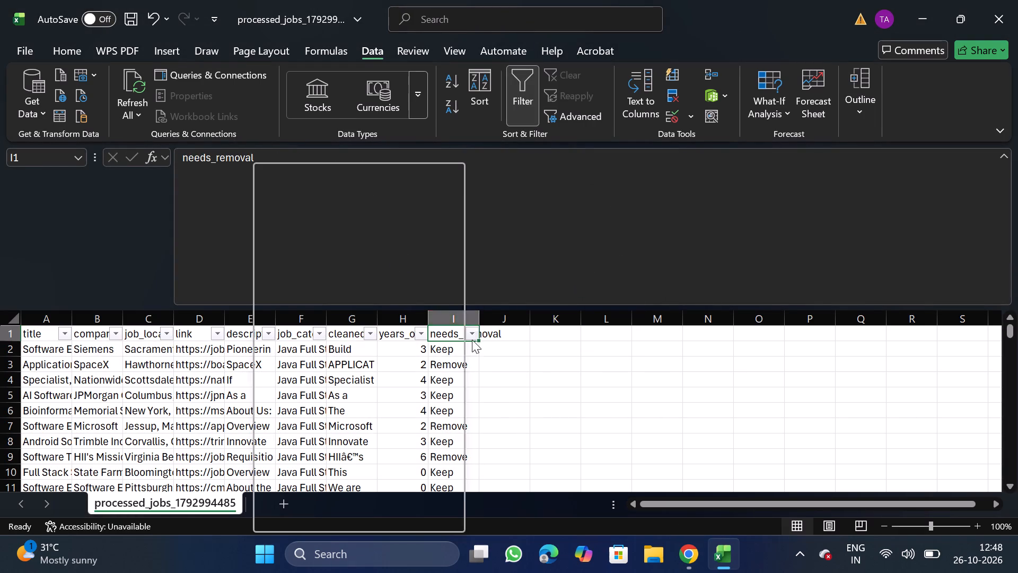
left_click(297, 378)
left_click(406, 514)
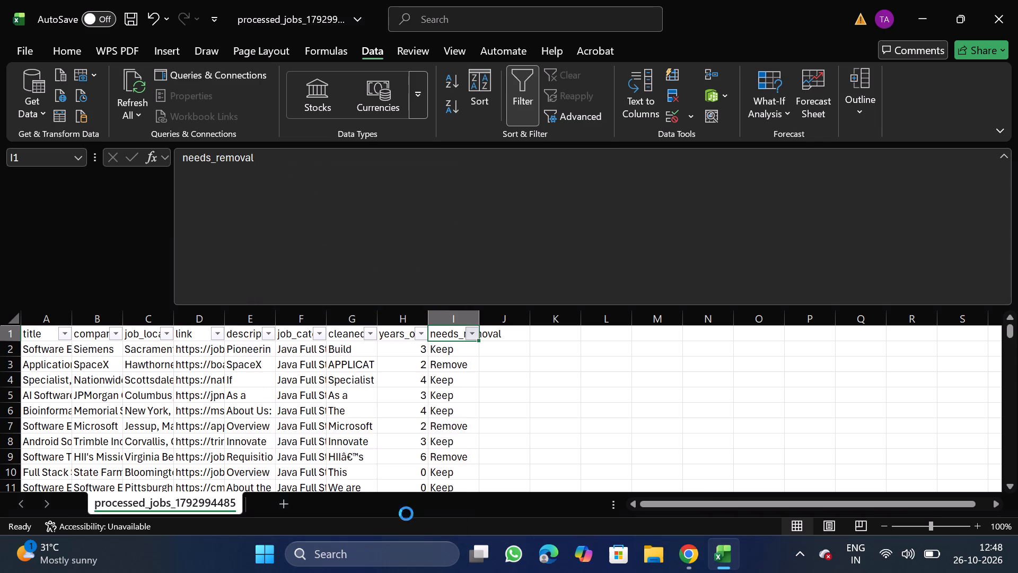
left_click(0, 349)
key("ctrl+shift+Down")
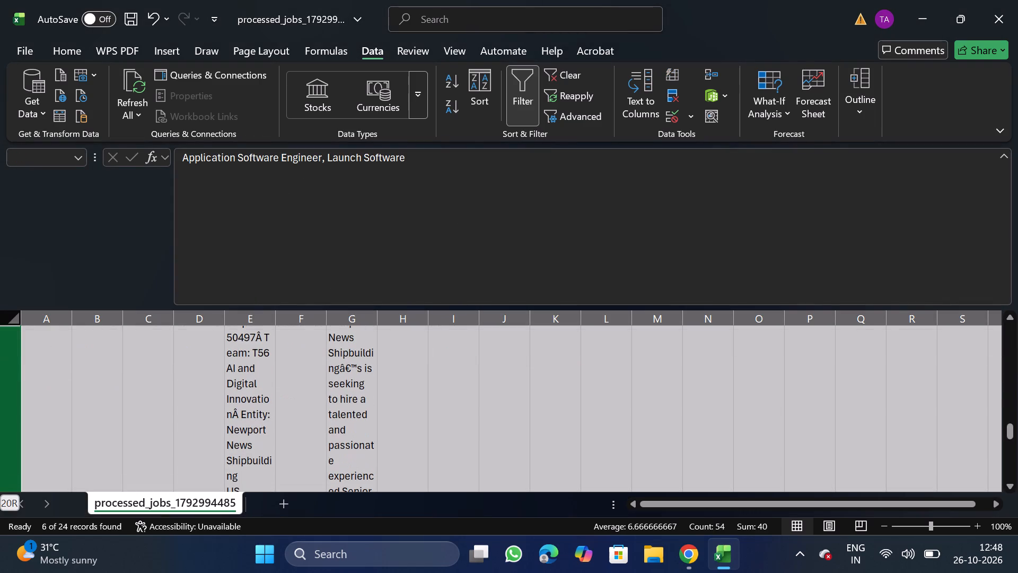
right_click(168, 430)
left_click(232, 300)
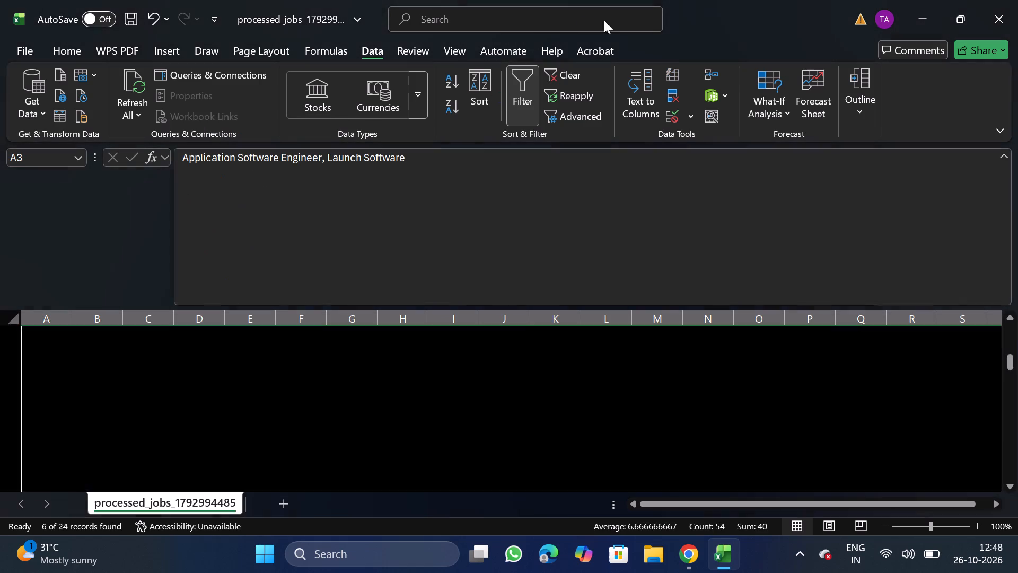
left_click(513, 106)
Filter years_of_experience to 8, 9, 10 and 12, delete the matching rows, and turn the filter off.
left_click(399, 331)
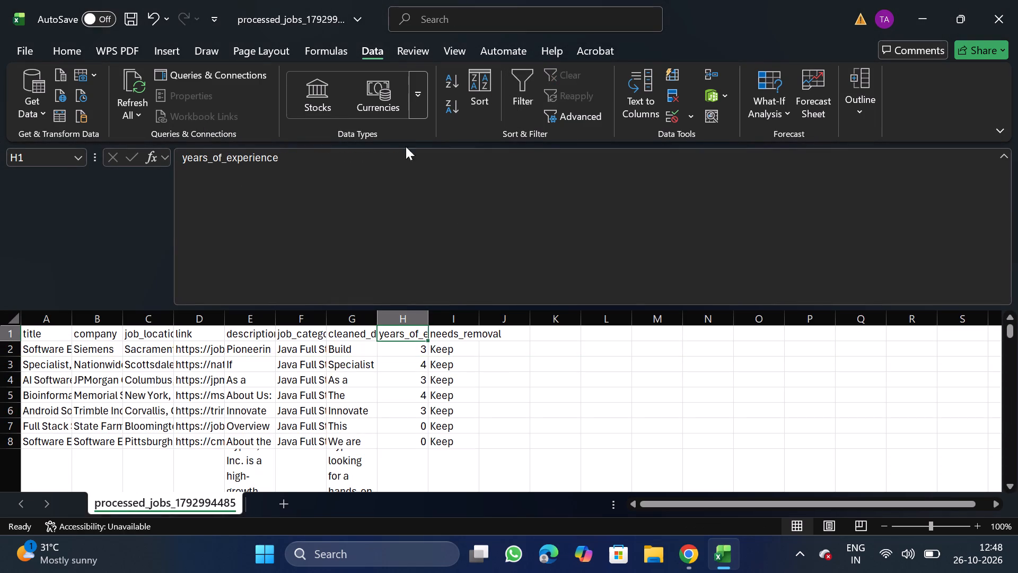
left_click(516, 97)
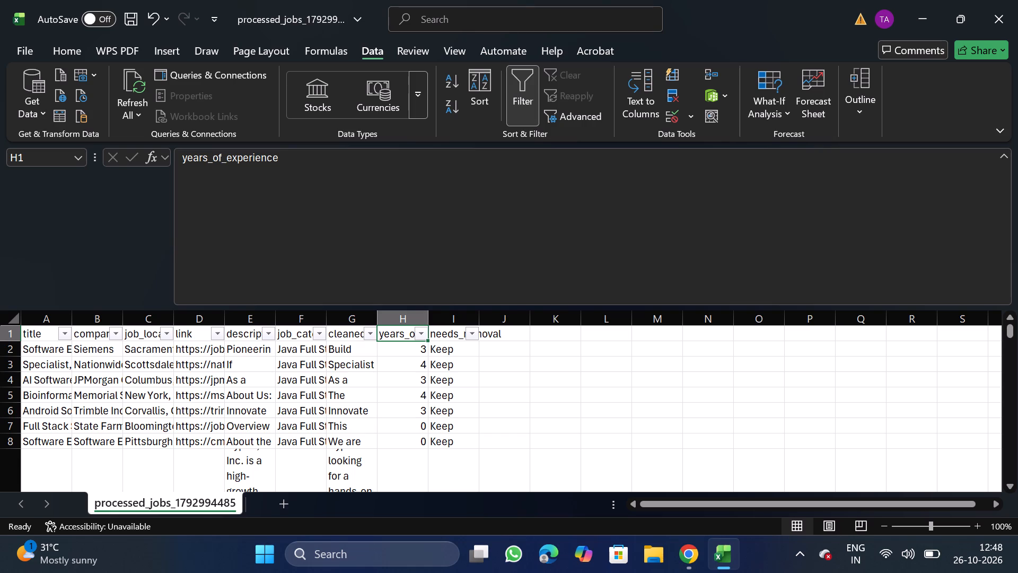
left_click(422, 338)
left_click(264, 359)
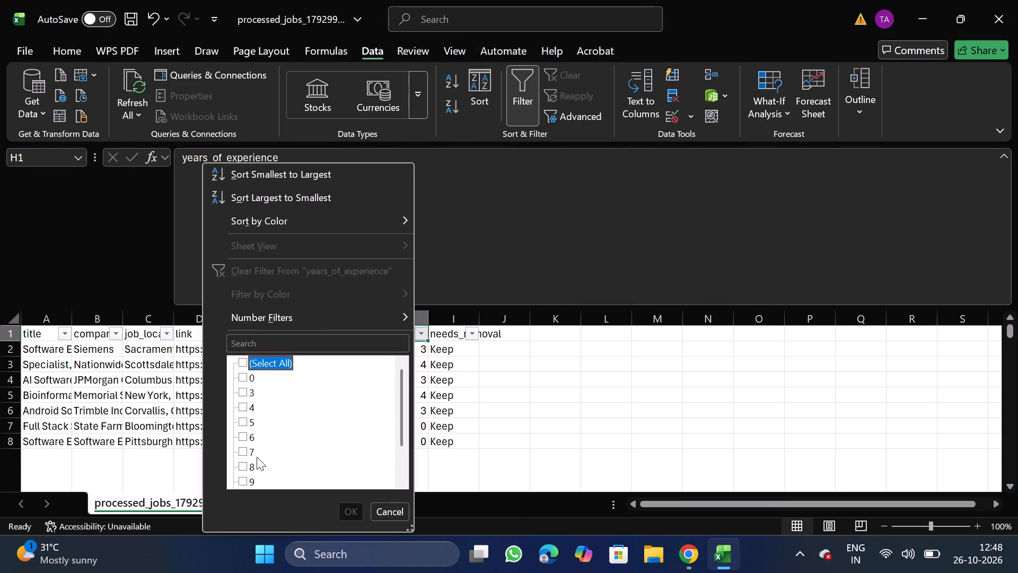
left_click(243, 467)
scroll(243, 467, "down", 1)
left_click(241, 435)
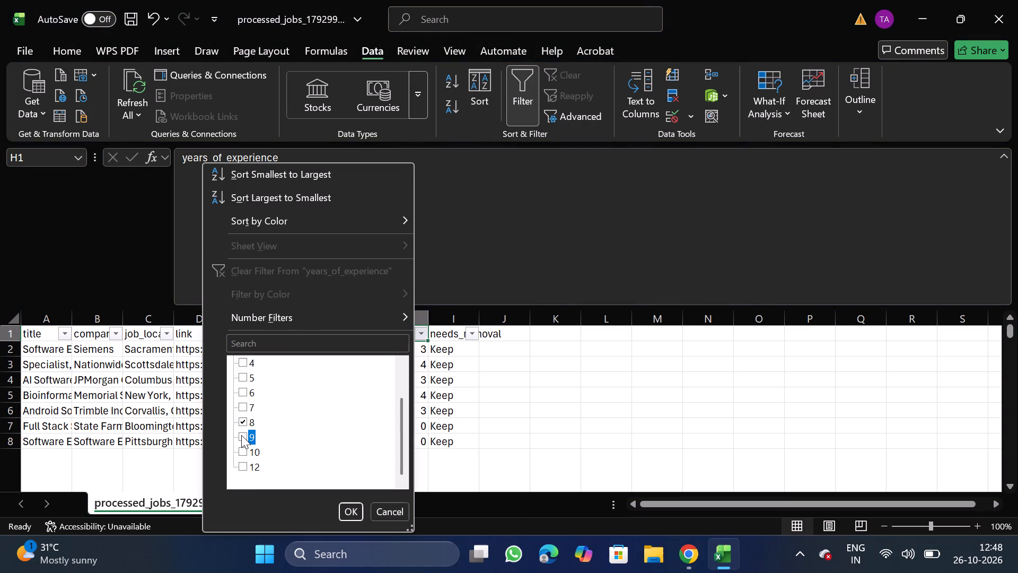
left_click(243, 454)
left_click(243, 471)
left_click(347, 517)
left_click(4, 354)
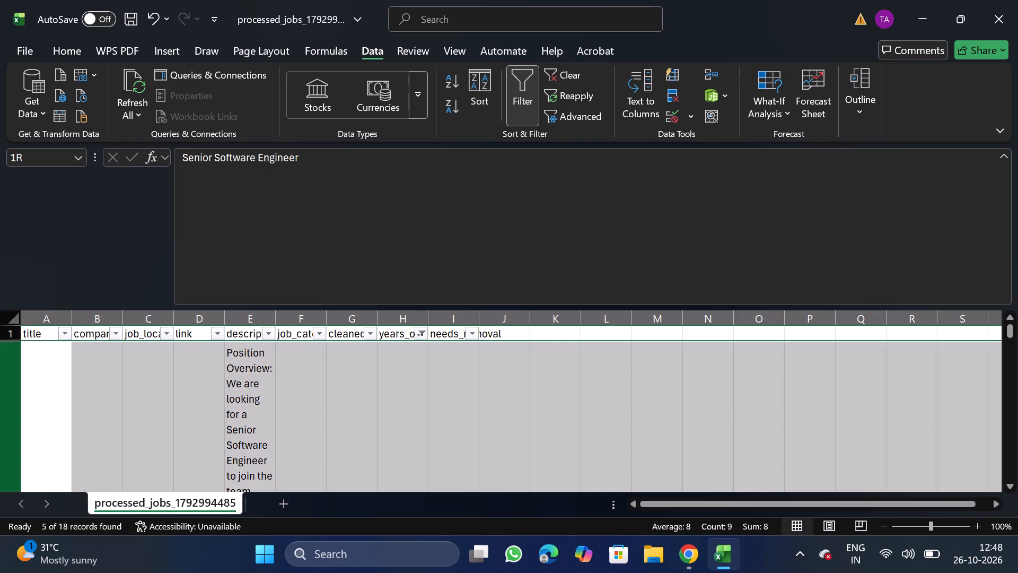
key("ctrl+shift+Down")
right_click(148, 393)
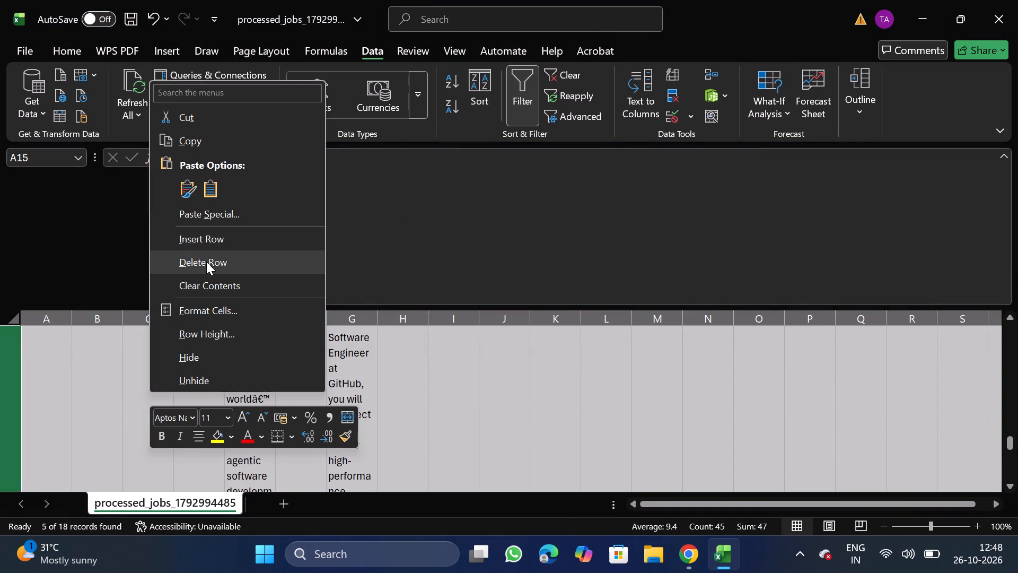
left_click(205, 264)
left_click(519, 87)
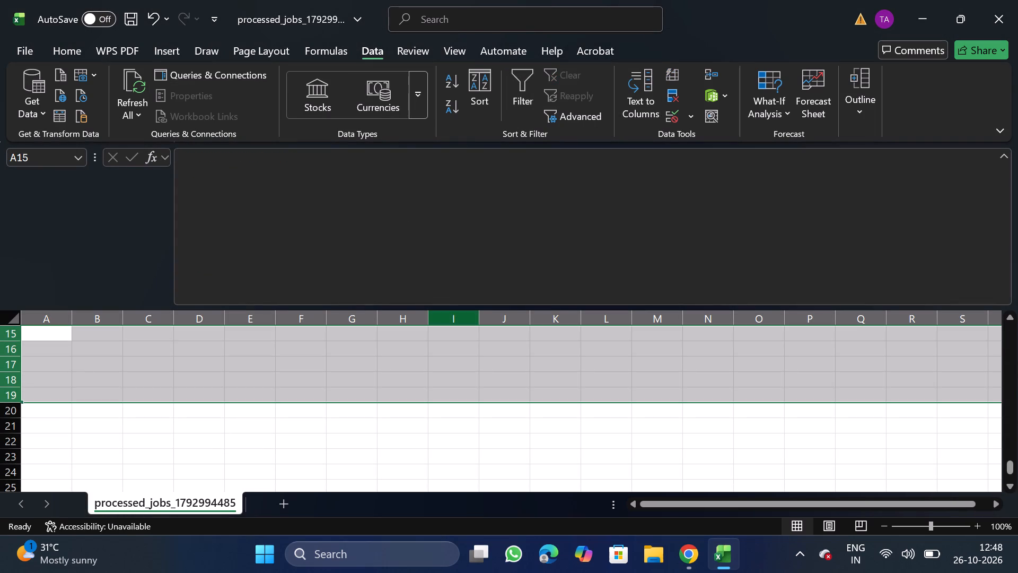
Delete the needs_removal column from the job table.
left_click(1009, 460)
left_click(1009, 460)
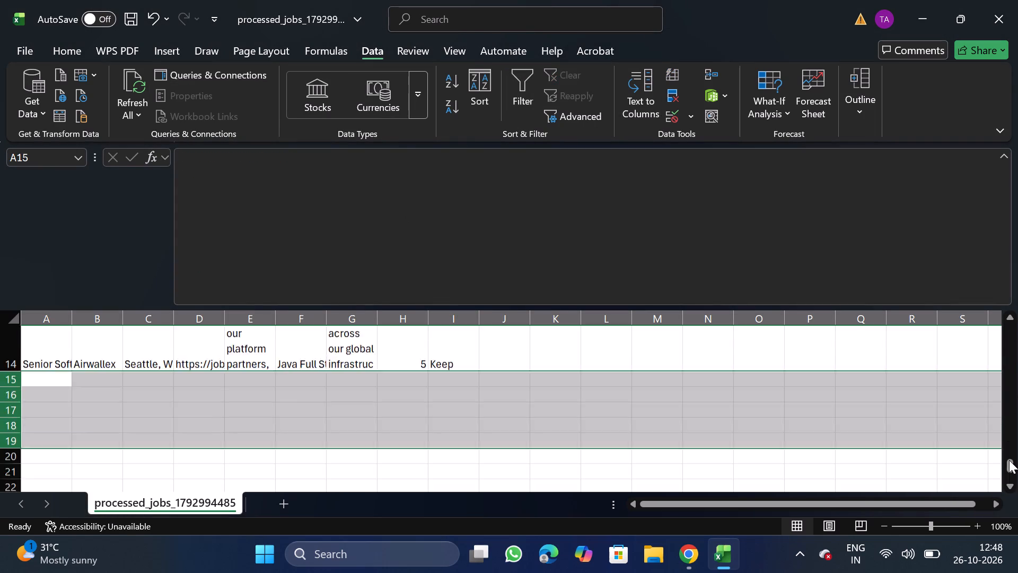
left_click_drag(1009, 460, 1007, 216)
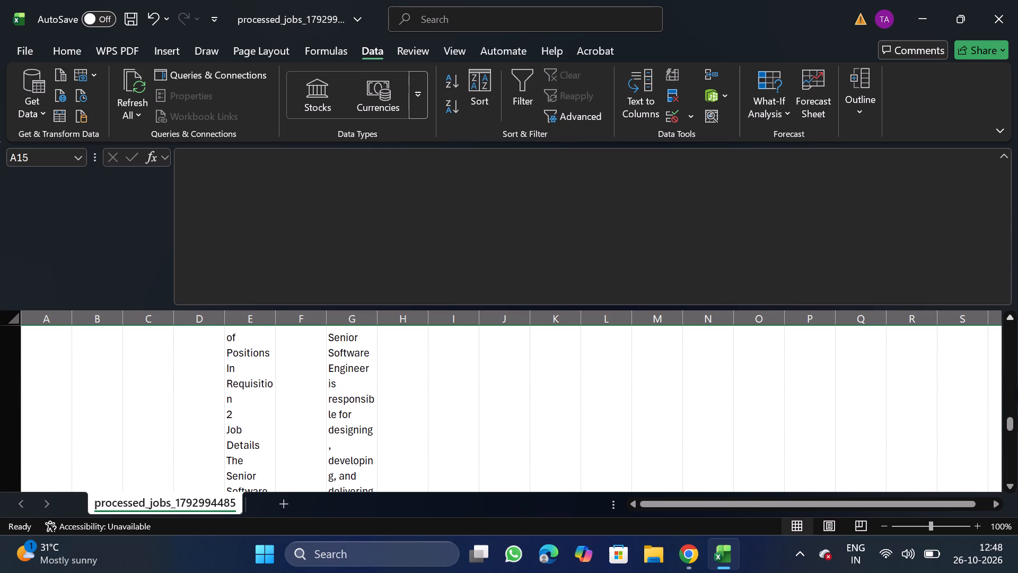
left_click_drag(1010, 423, 997, 254)
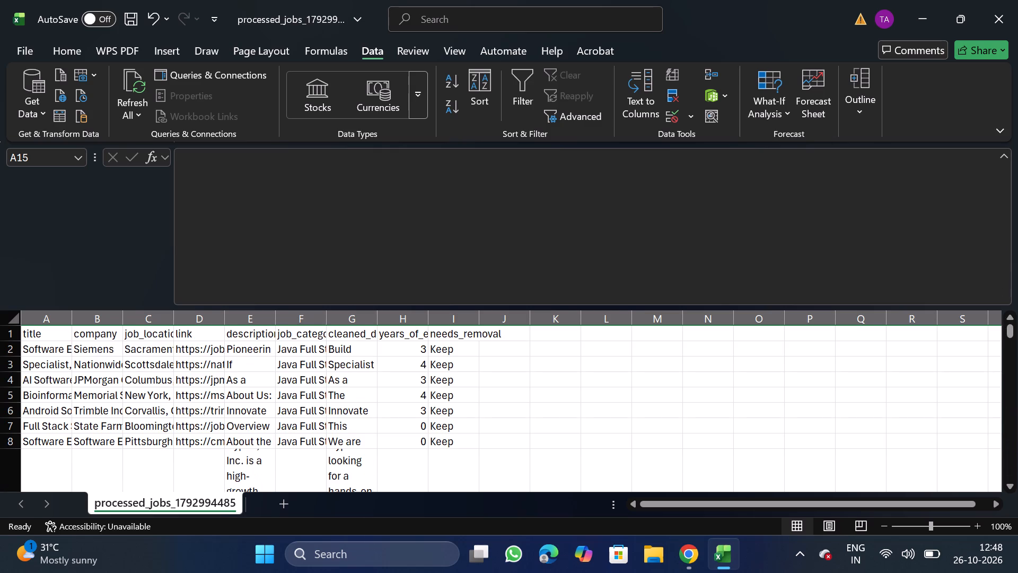
left_click(289, 320)
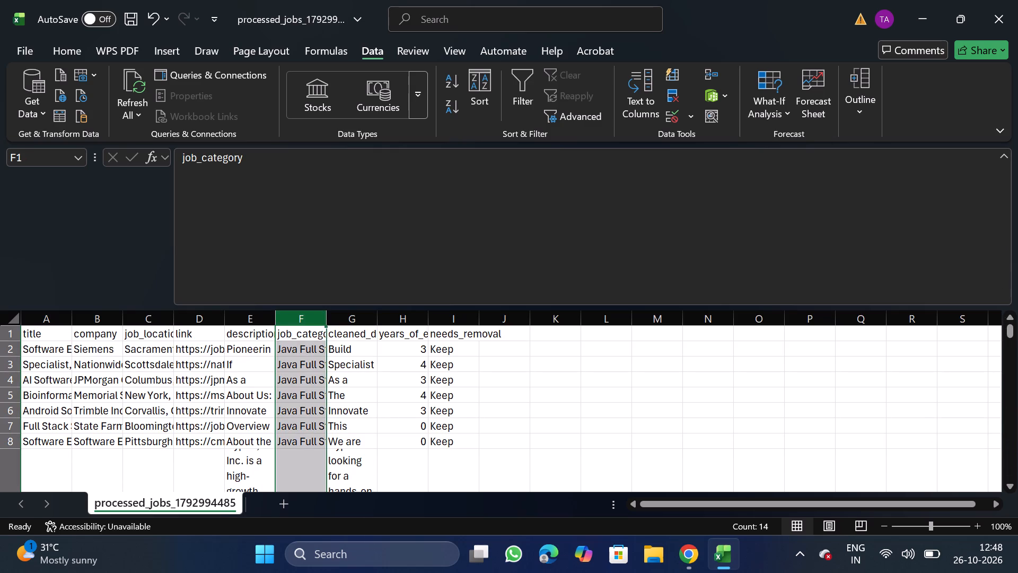
left_click(463, 314)
right_click(461, 355)
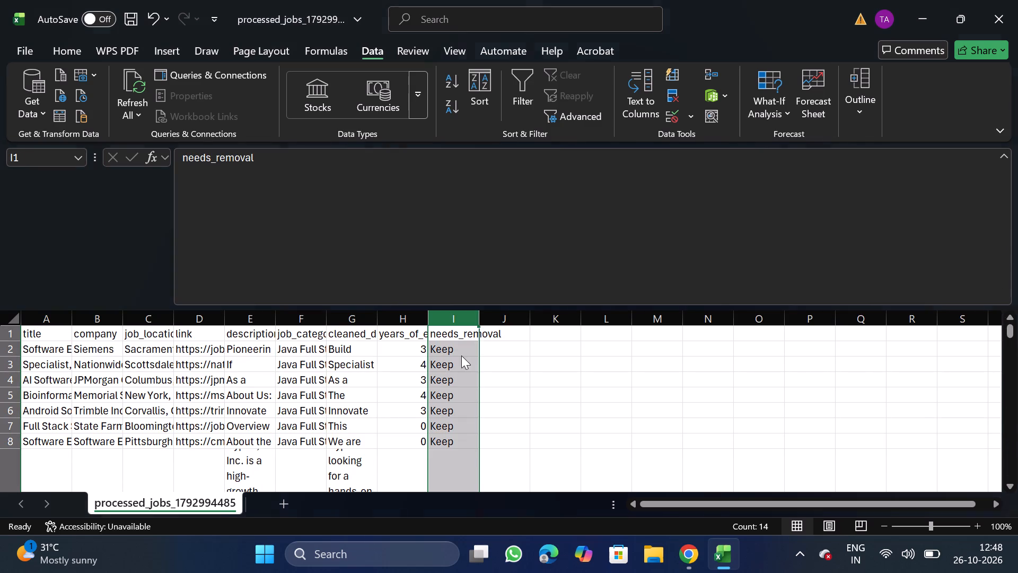
left_click(512, 221)
Move the job_category column to the front of the job table, before title.
left_click(292, 323)
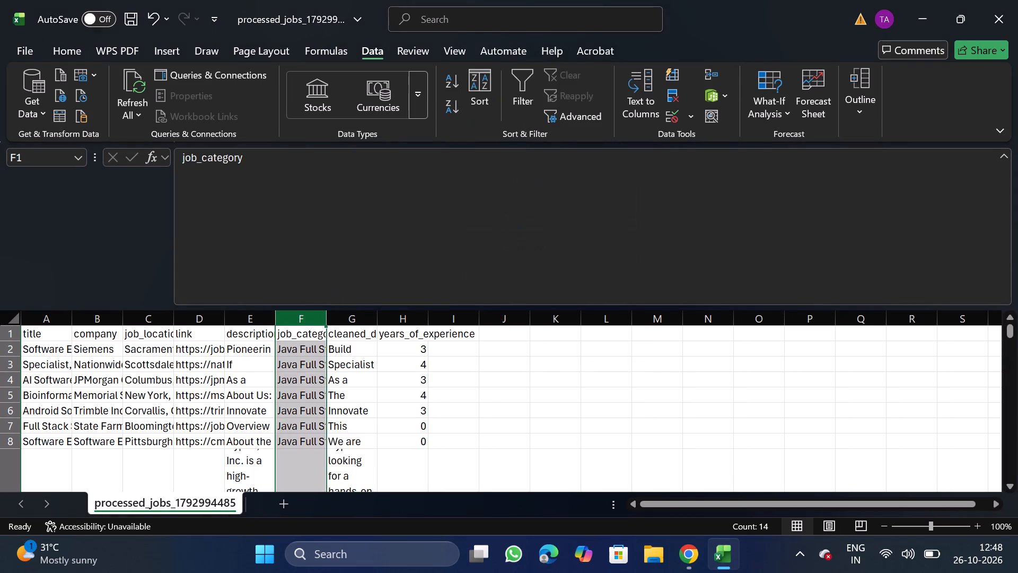
key("ctrl+x")
left_click(37, 315)
right_click(37, 358)
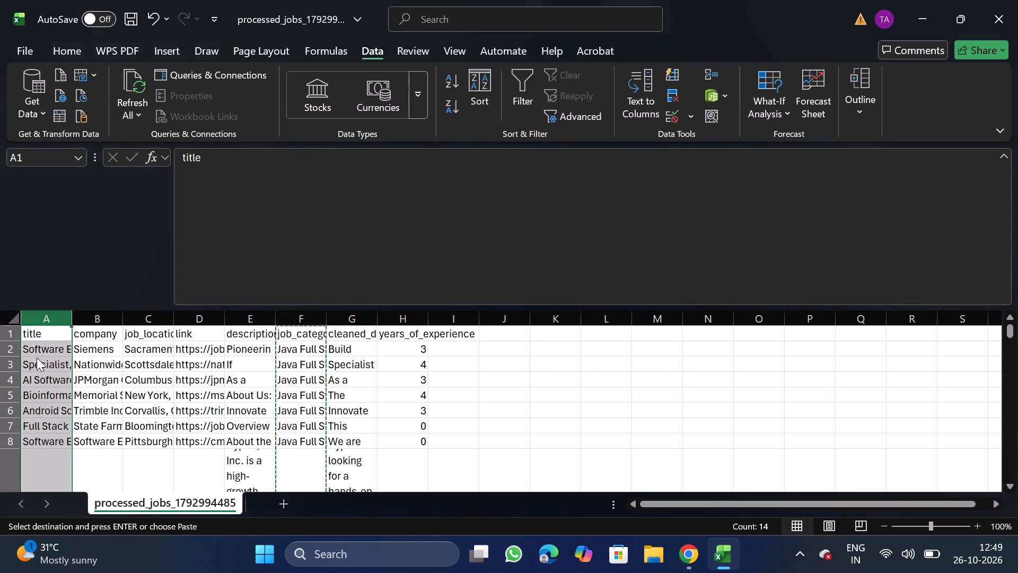
left_click(110, 209)
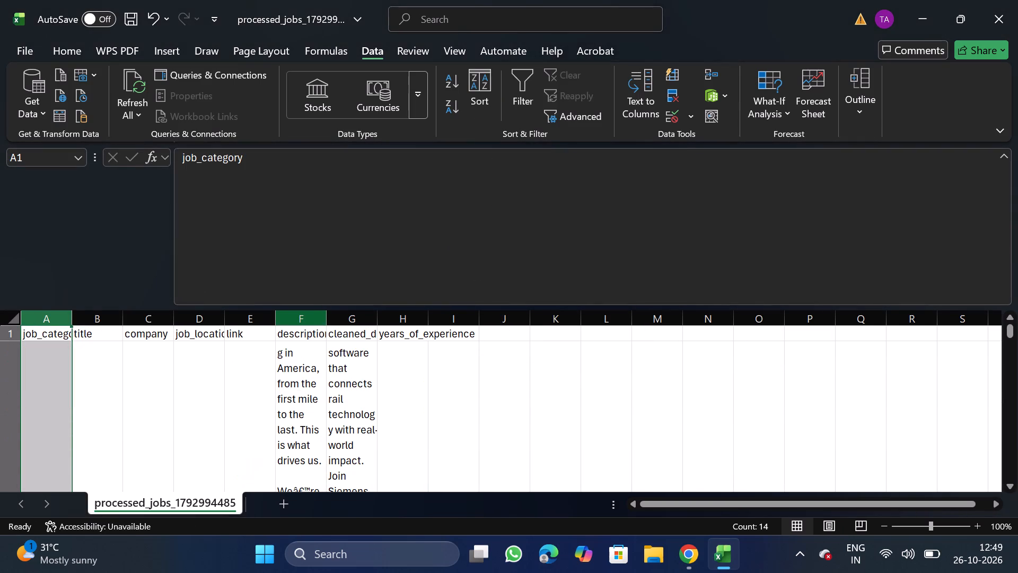
Turn off text wrapping for the description and cleaned_description columns.
left_click(301, 316)
key("shift+Right")
left_click(71, 44)
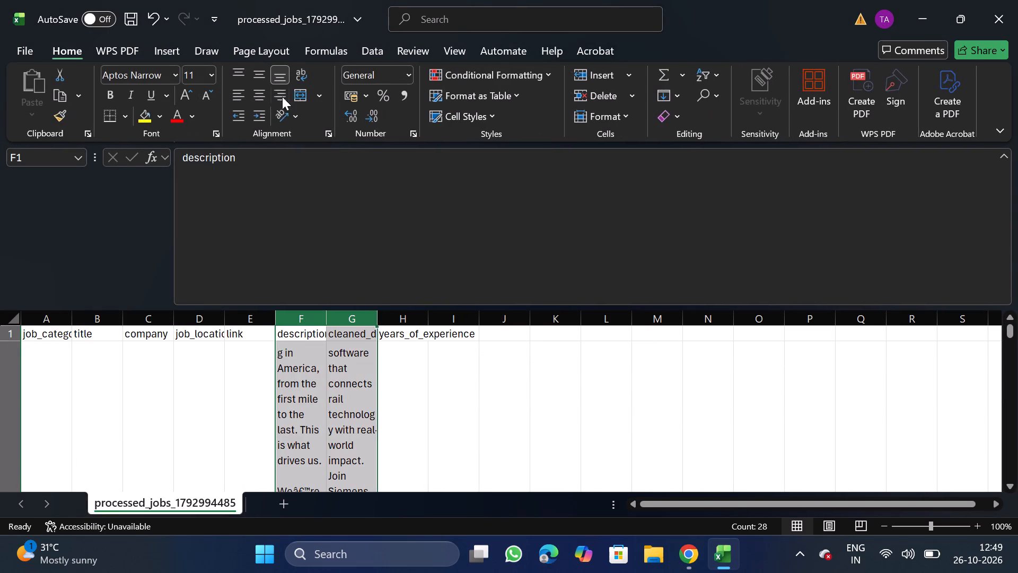
left_click(331, 135)
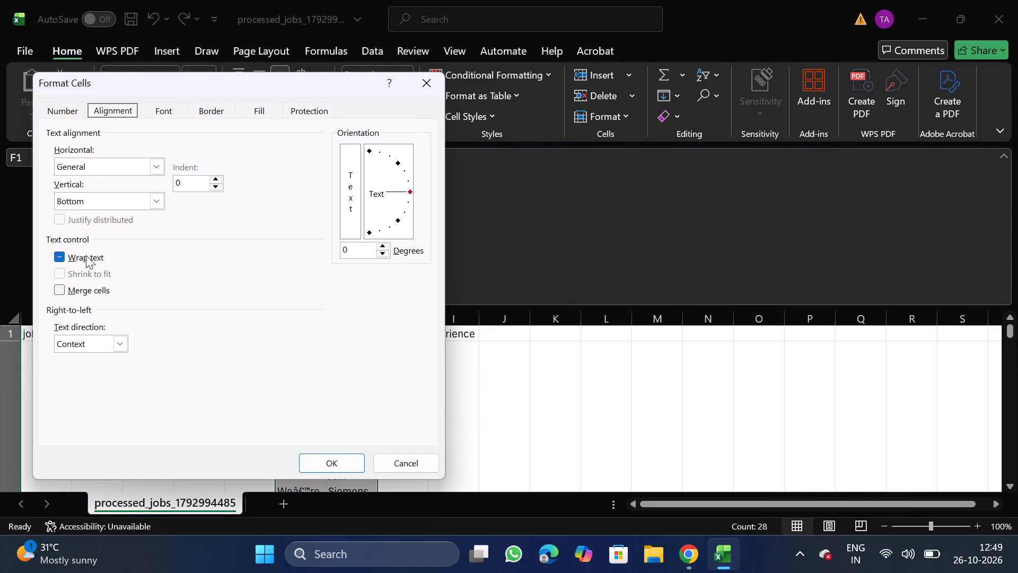
left_click(86, 255)
left_click(86, 255)
left_click(345, 457)
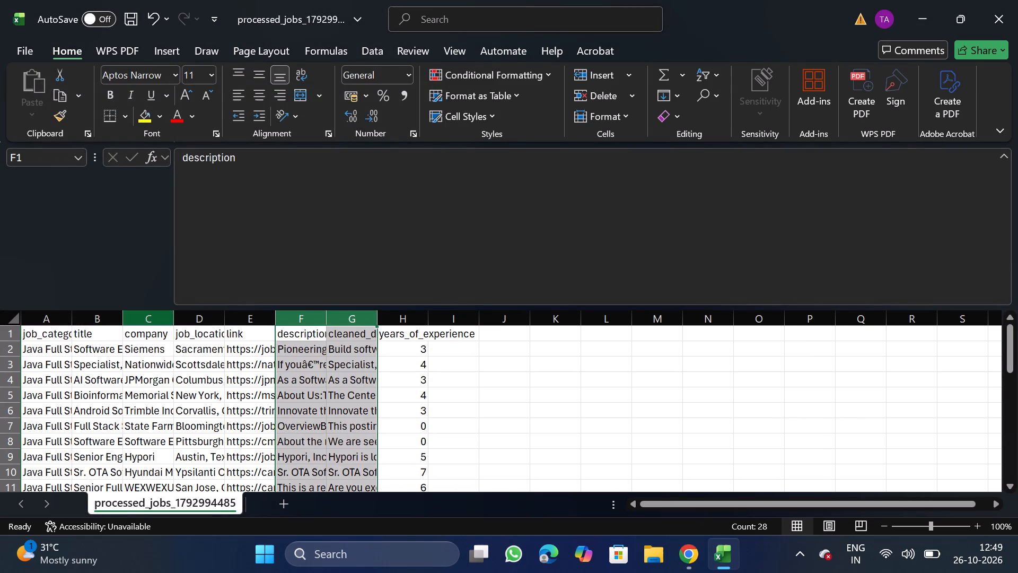
Move the link column to the end of the table, after years_of_experience.
left_click(152, 319)
key("ctrl+x")
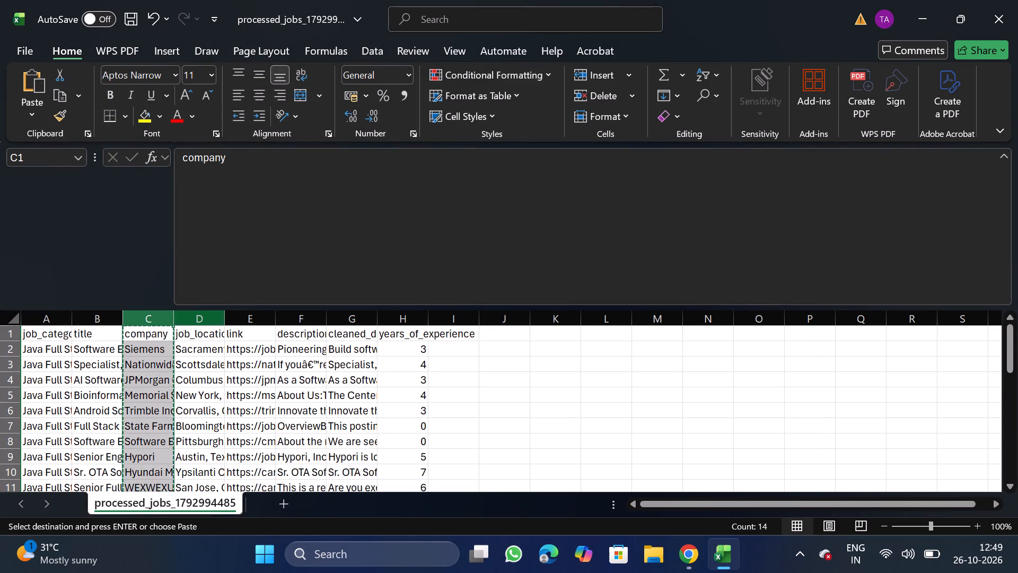
left_click(240, 320)
key("ctrl+x")
left_click_drag(442, 321, 447, 358)
right_click(447, 358)
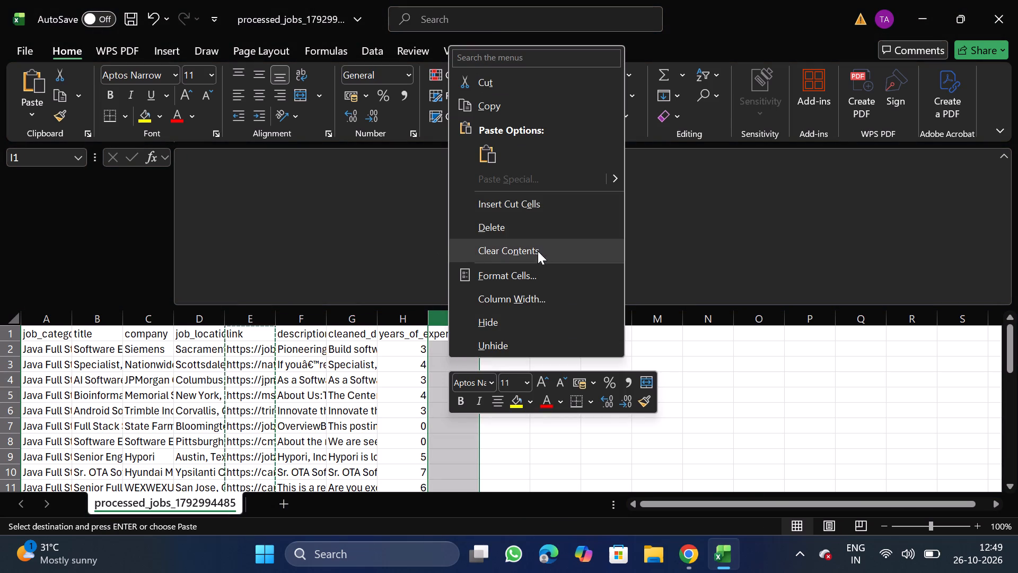
left_click(497, 204)
Move the years_of_experience column so it sits between job_location and description.
left_click(348, 324)
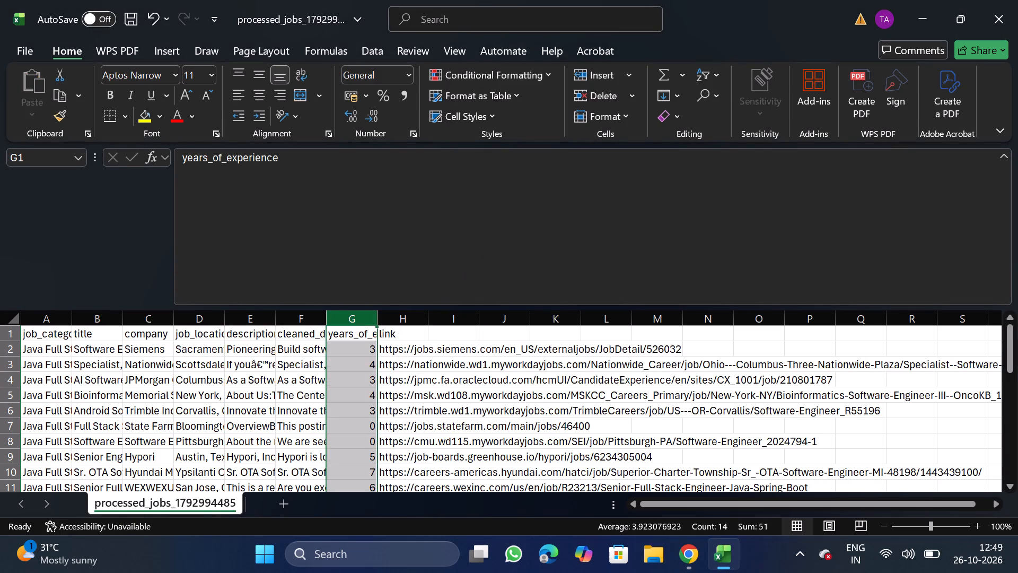
key("ctrl+x")
left_click(242, 323)
right_click(242, 337)
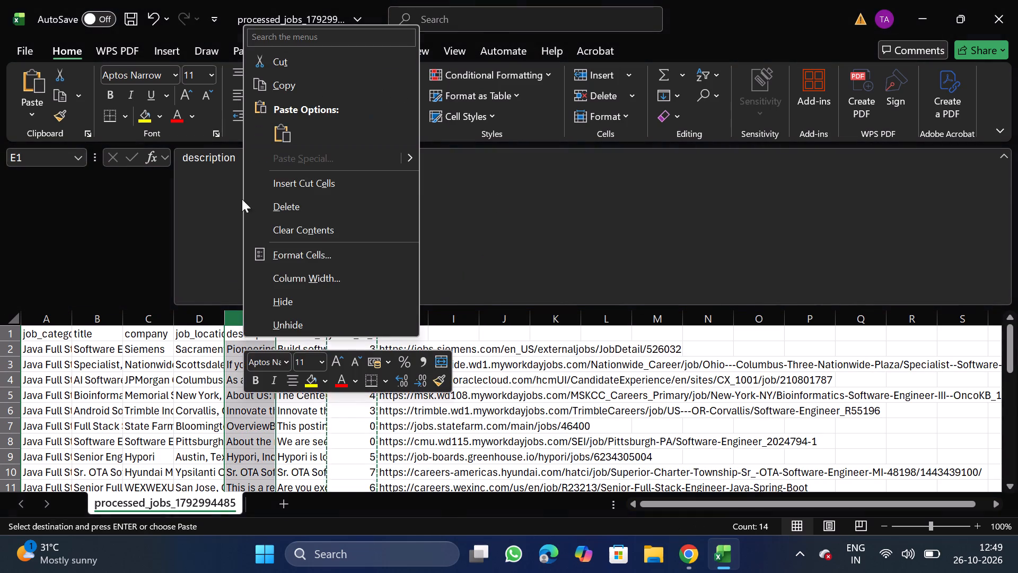
left_click(302, 178)
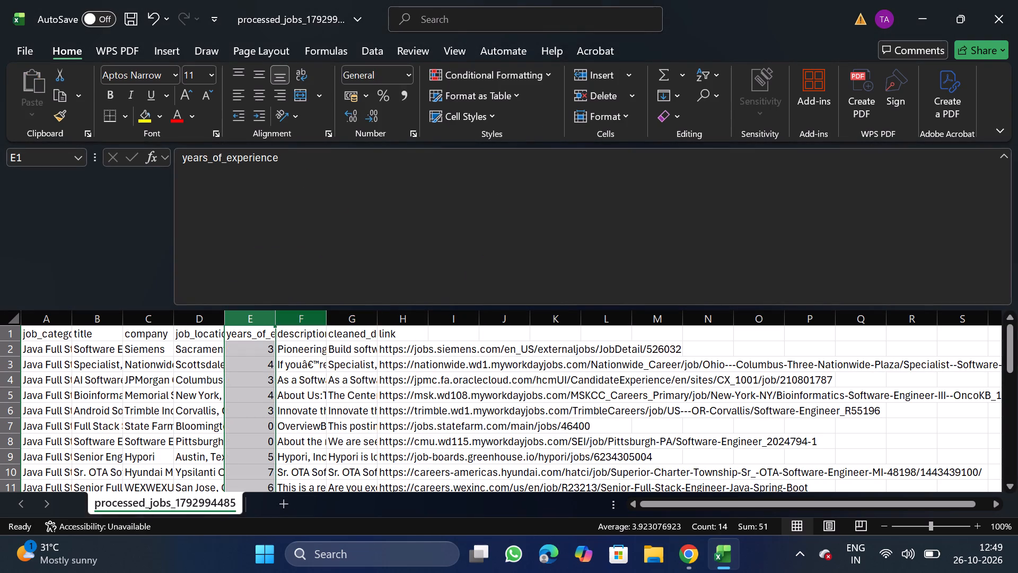
Copy the description header text and use it to rename the cleaned_description header as description.
left_click(305, 331)
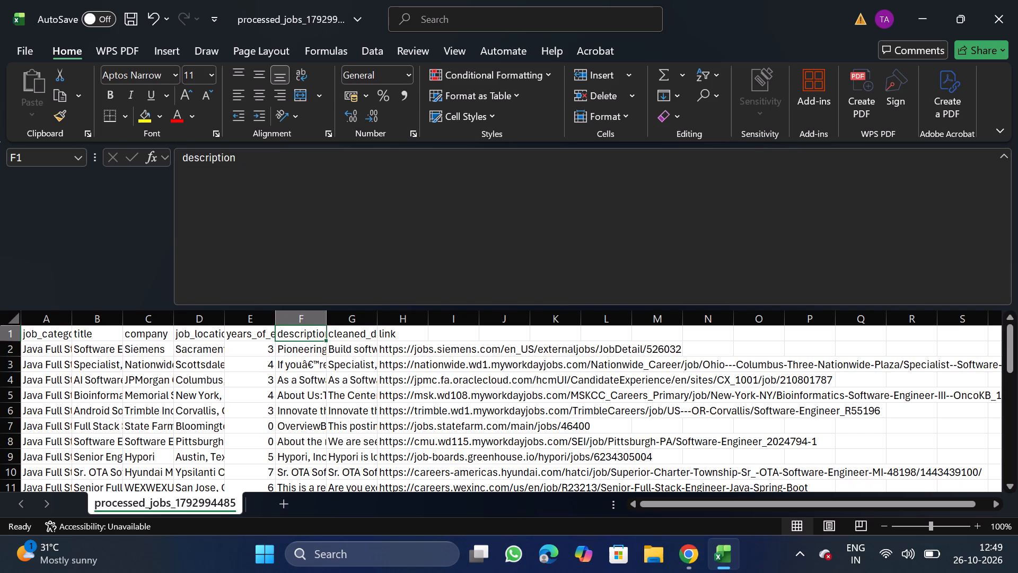
left_click_drag(179, 159, 268, 154)
key("ctrl+c")
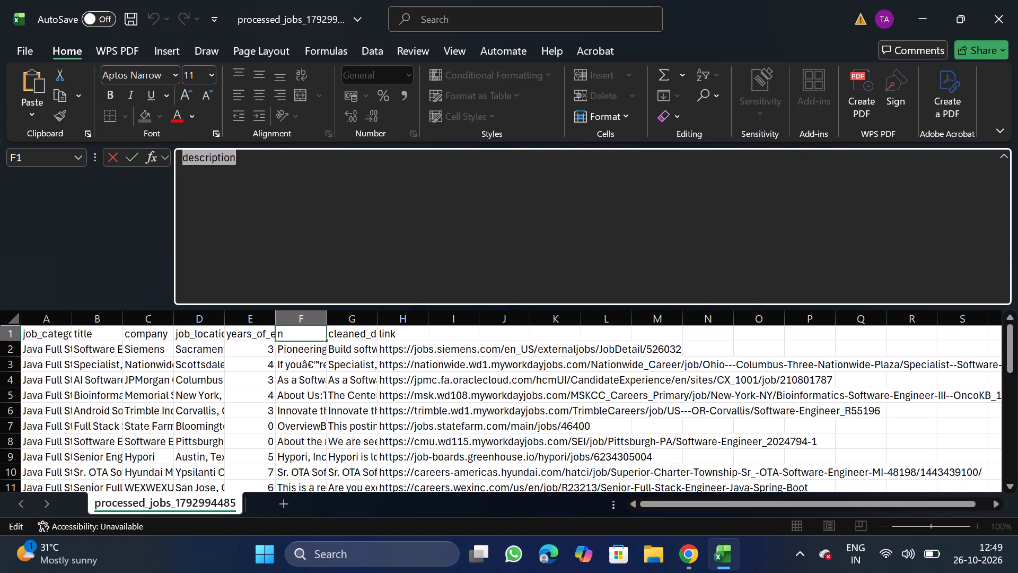
left_click(355, 337)
left_click(457, 270)
key("BackSpace")
key("BackSpace")
key("BackSpace")
key("BackSpace")
key("BackSpace")
key("BackSpace")
key("BackSpace")
key("BackSpace")
key("BackSpace")
key("BackSpace")
key("BackSpace")
key("BackSpace")
key("BackSpace")
key("BackSpace")
key("BackSpace")
key("BackSpace")
key("BackSpace")
key("BackSpace")
key("BackSpace")
key("BackSpace")
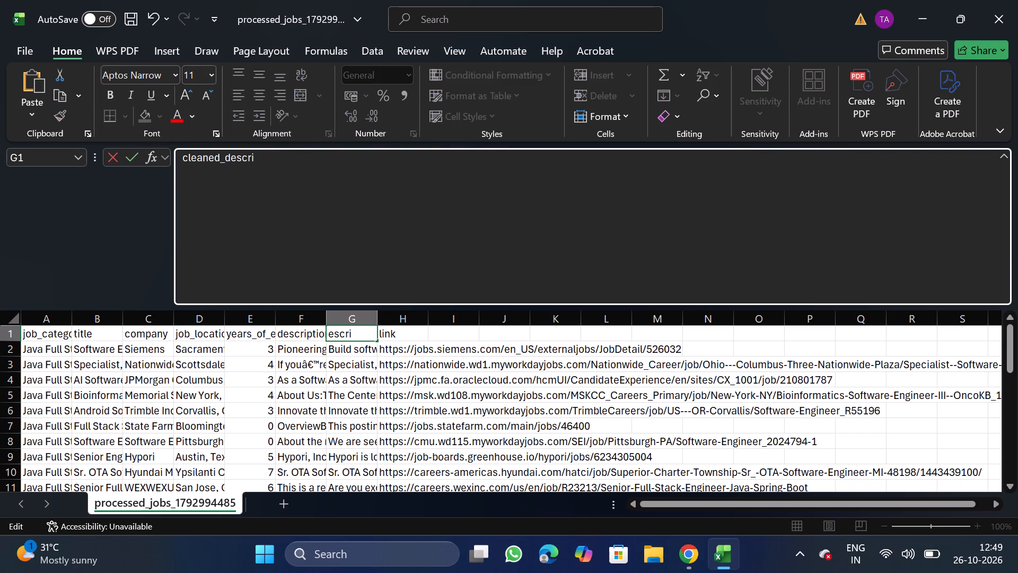
key("ctrl+v")
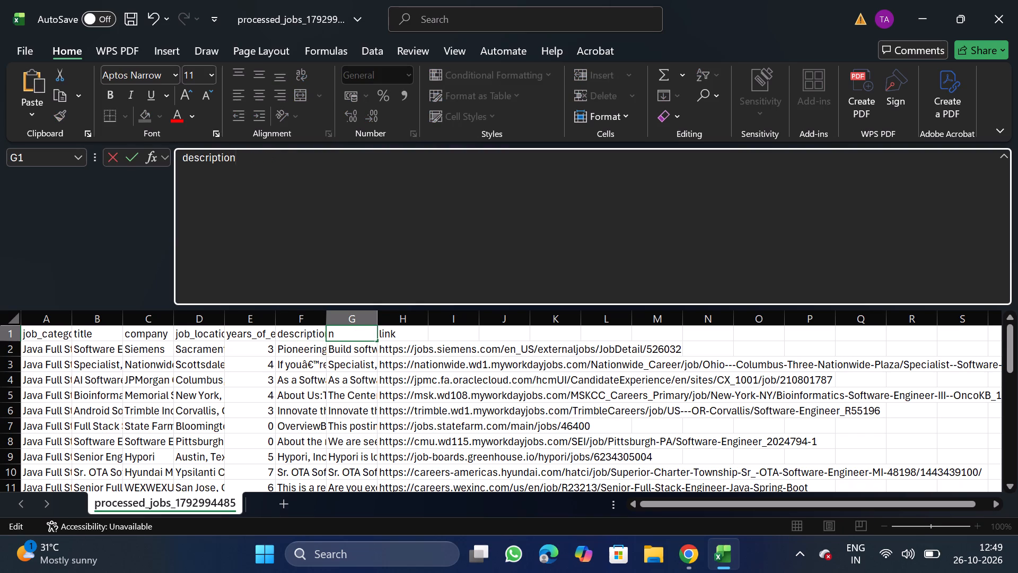
Rename the header in F1 as original_description, copying the name from the bulk upload CSV requirements on NextGenApply's Create Job page in Chrome.
left_click(279, 328)
left_click(418, 222)
key("BackSpace")
key("BackSpace")
key("BackSpace")
key("BackSpace")
key("BackSpace")
key("BackSpace")
key("BackSpace")
key("BackSpace")
key("BackSpace")
key("BackSpace")
key("BackSpace")
key("BackSpace")
key("BackSpace")
key("BackSpace")
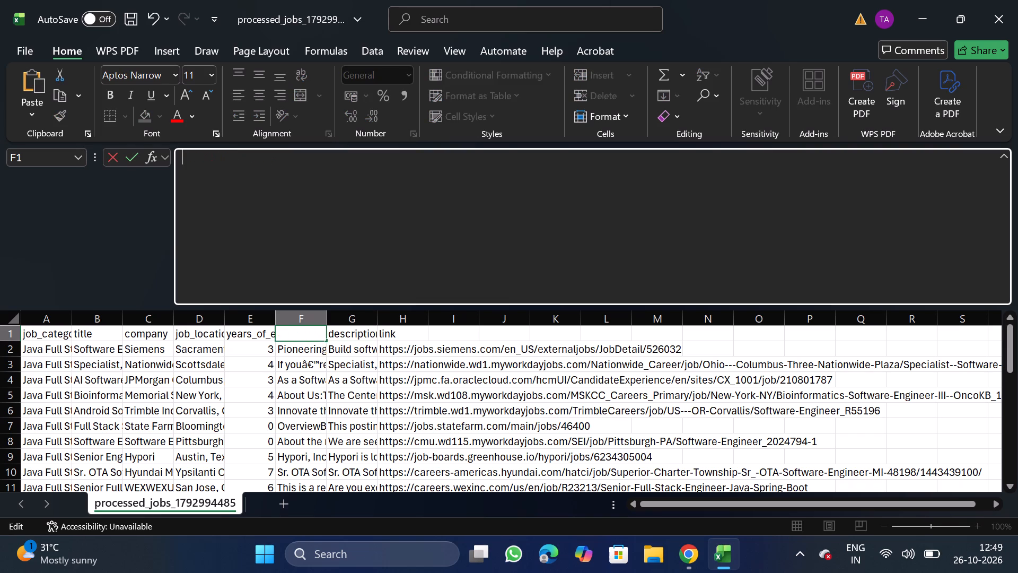
left_click(689, 555)
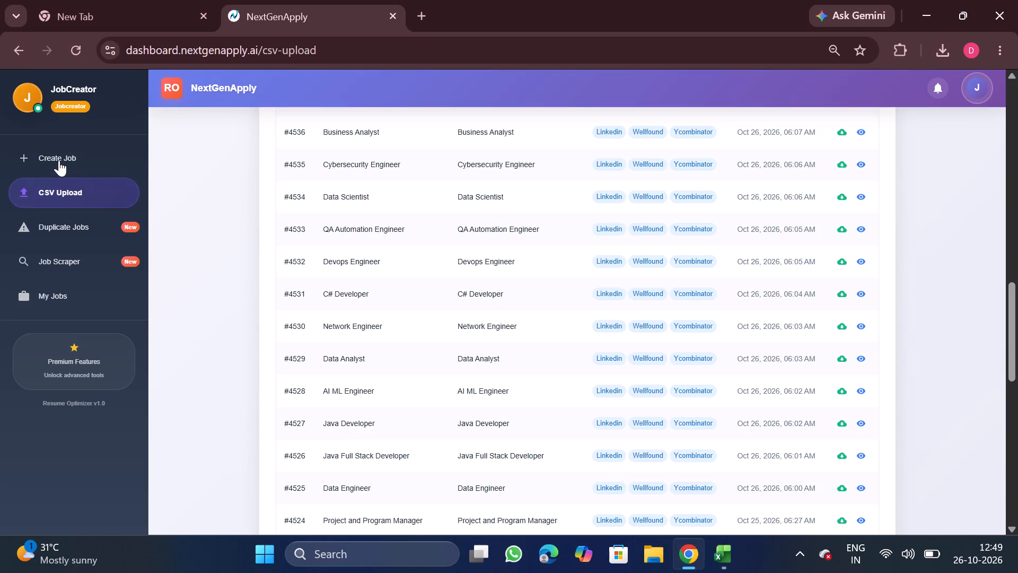
left_click(59, 160)
left_click(520, 139)
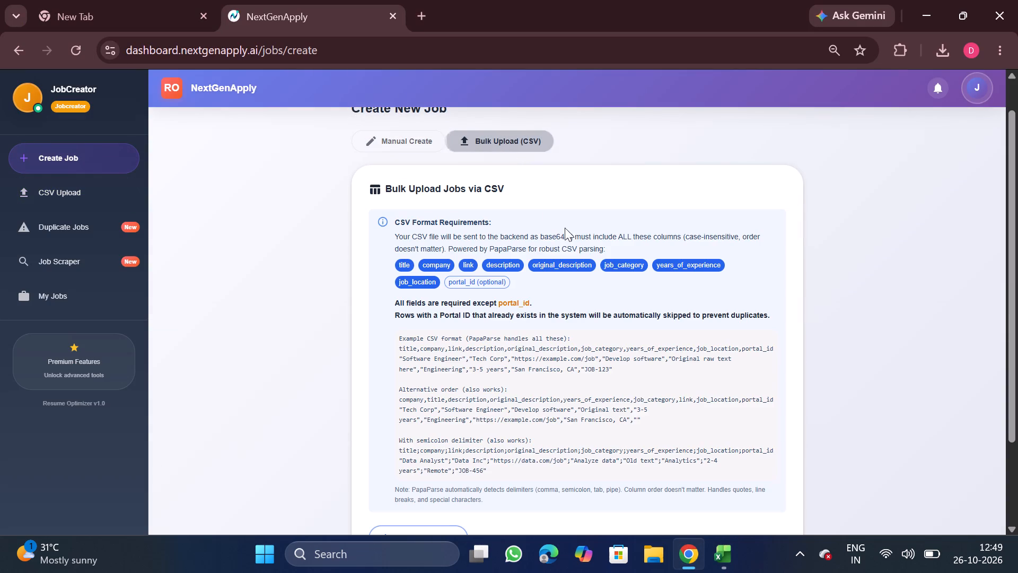
double_click(584, 266)
key("ctrl+c")
left_click(724, 555)
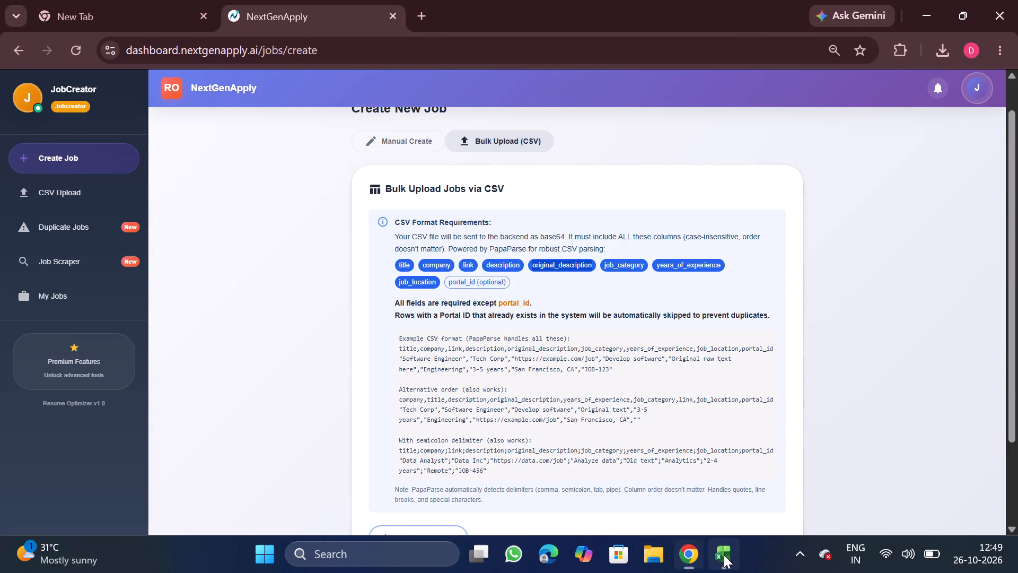
key("ctrl+v")
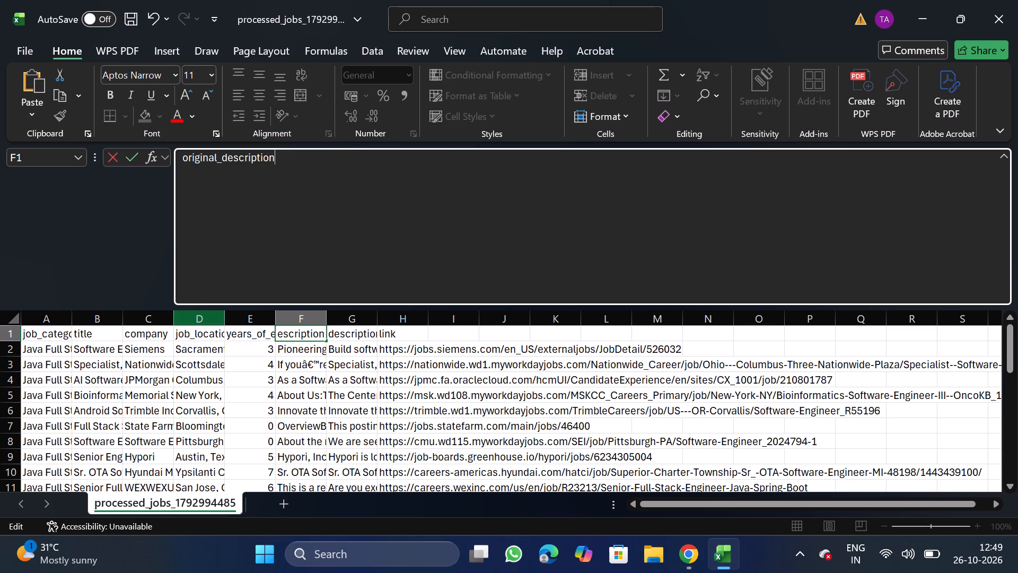
Filter the title column to show only Senior Engineer - Mobile Application and blank entries.
left_click(98, 324)
left_click(374, 51)
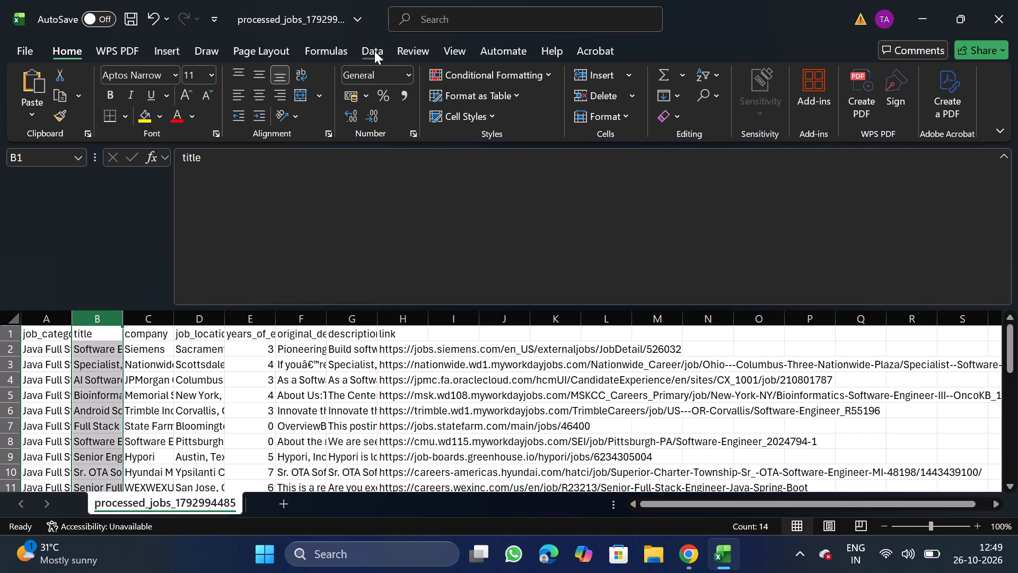
left_click(522, 97)
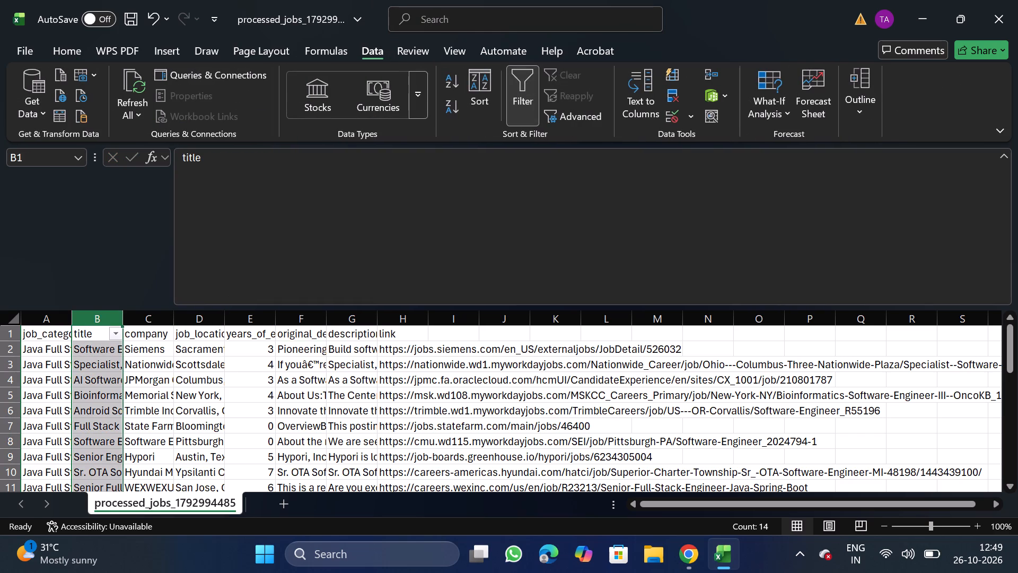
left_click(117, 333)
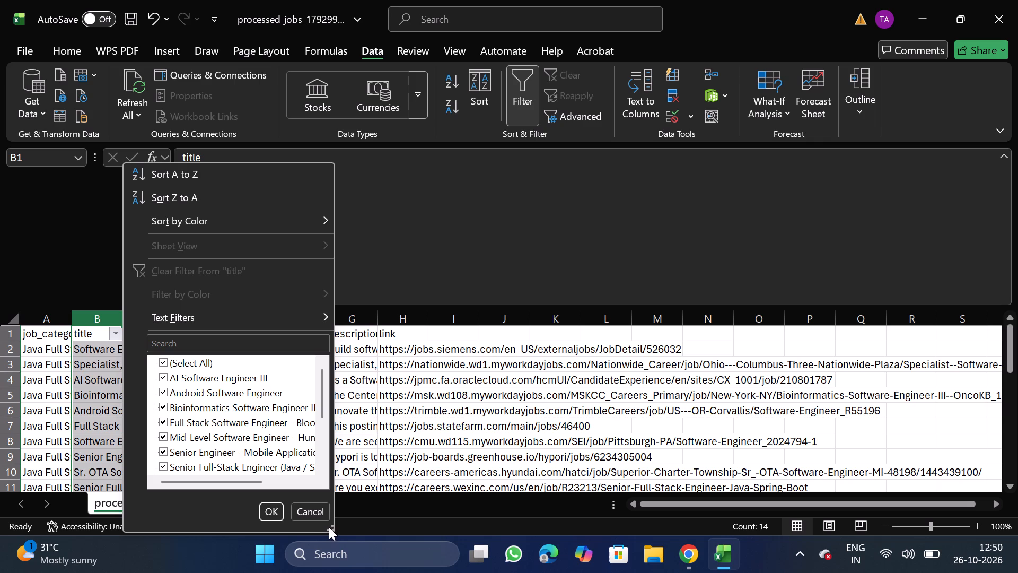
double_click(329, 527)
left_click_drag(329, 527, 350, 528)
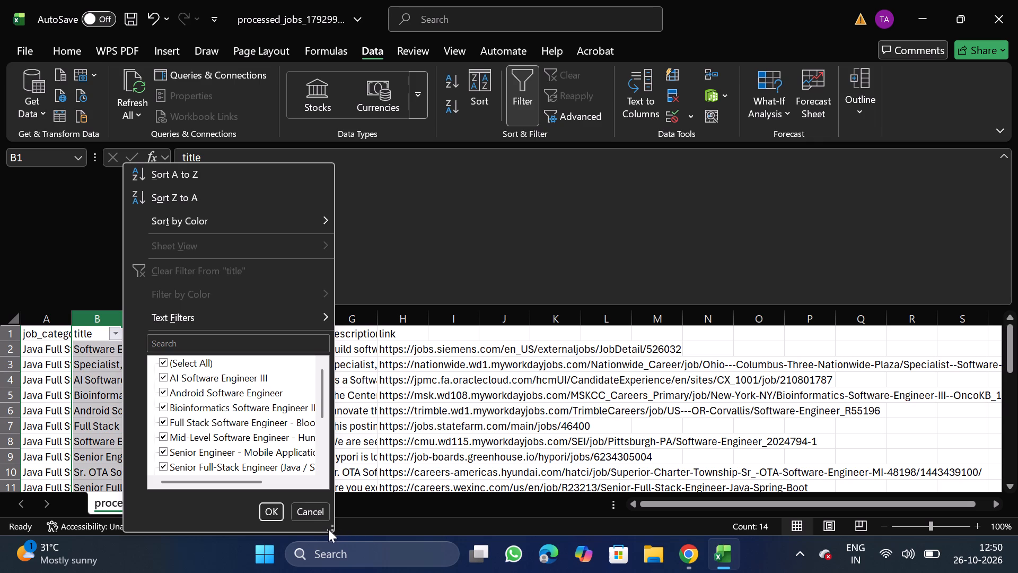
left_click(332, 529)
left_click_drag(332, 529, 779, 572)
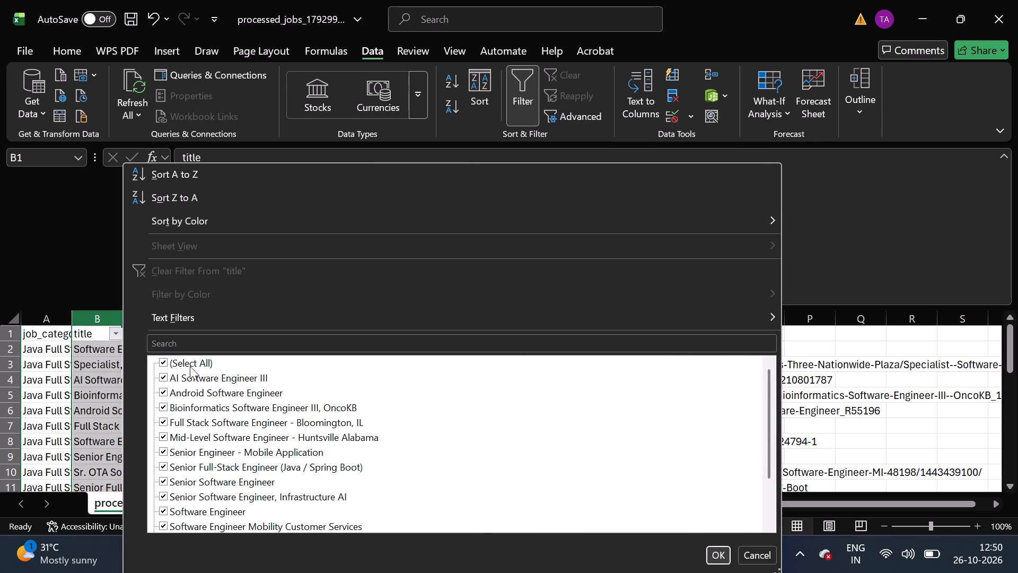
left_click(182, 362)
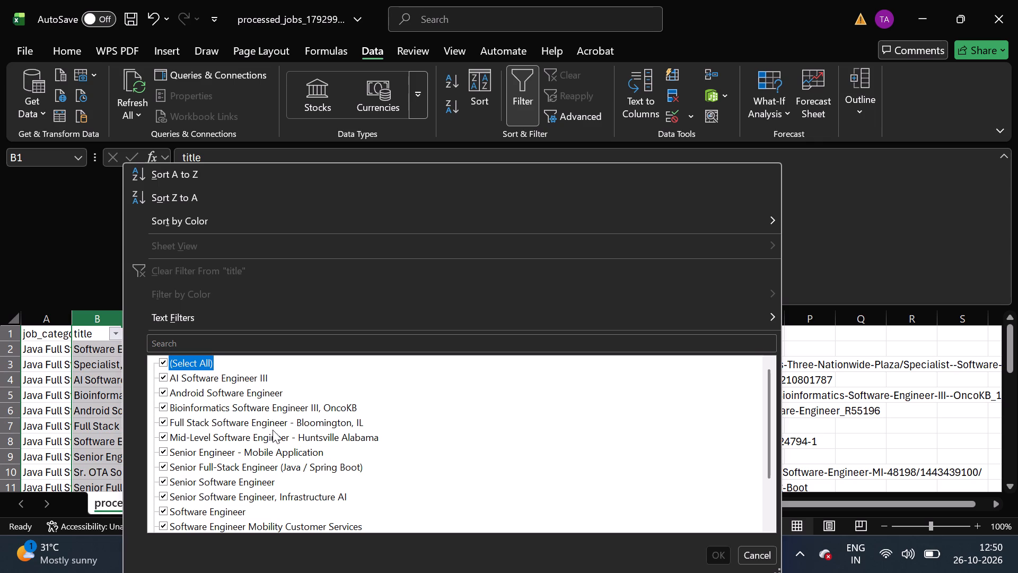
left_click(285, 452)
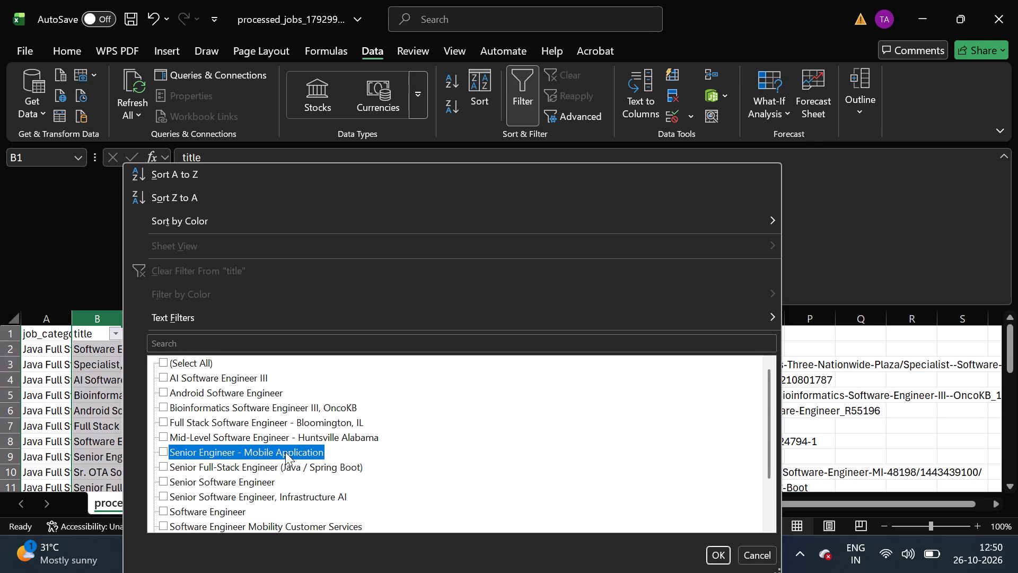
scroll(240, 518, "down", 1)
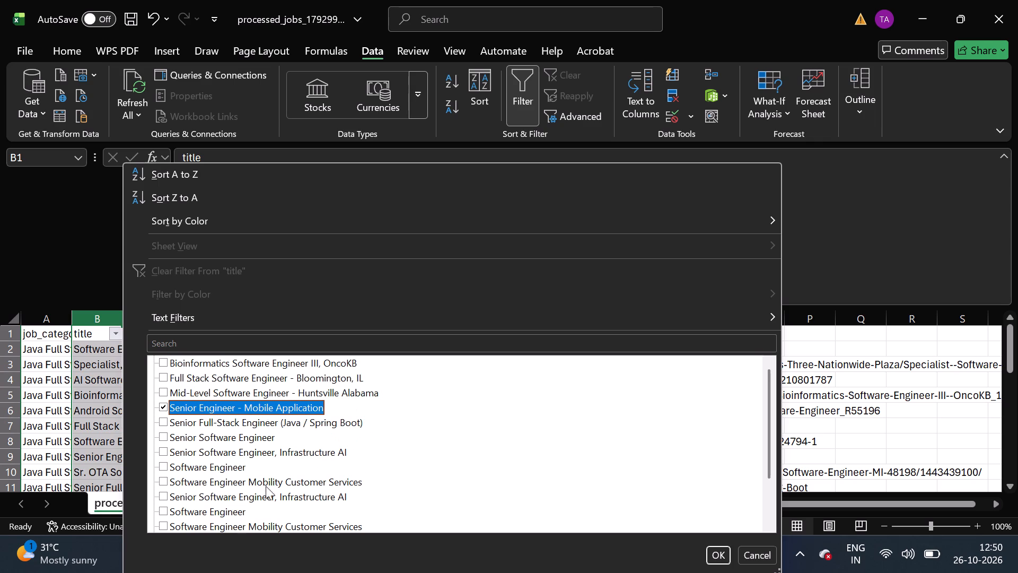
left_click(294, 484)
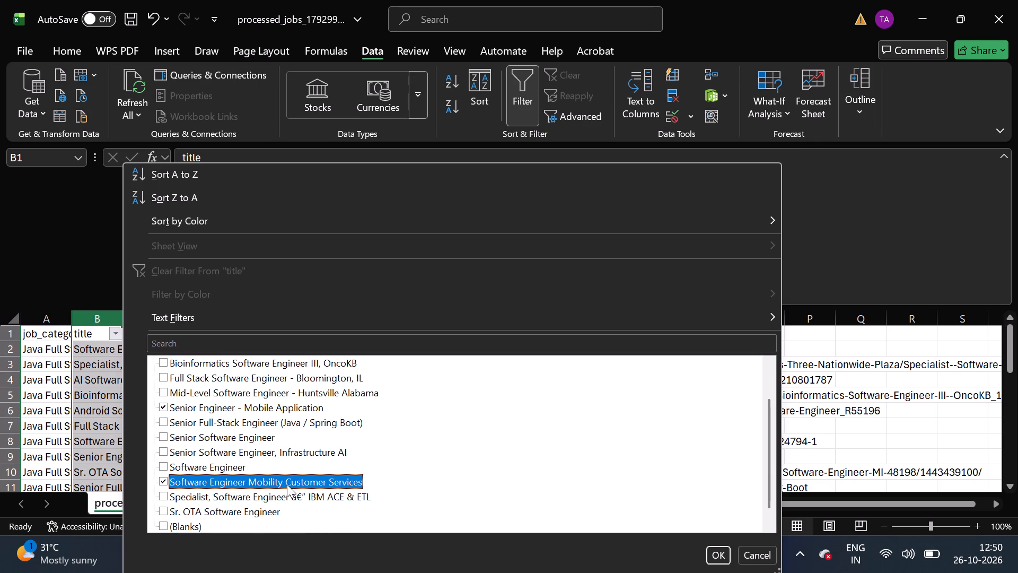
left_click(287, 484)
scroll(251, 516, "down", 1)
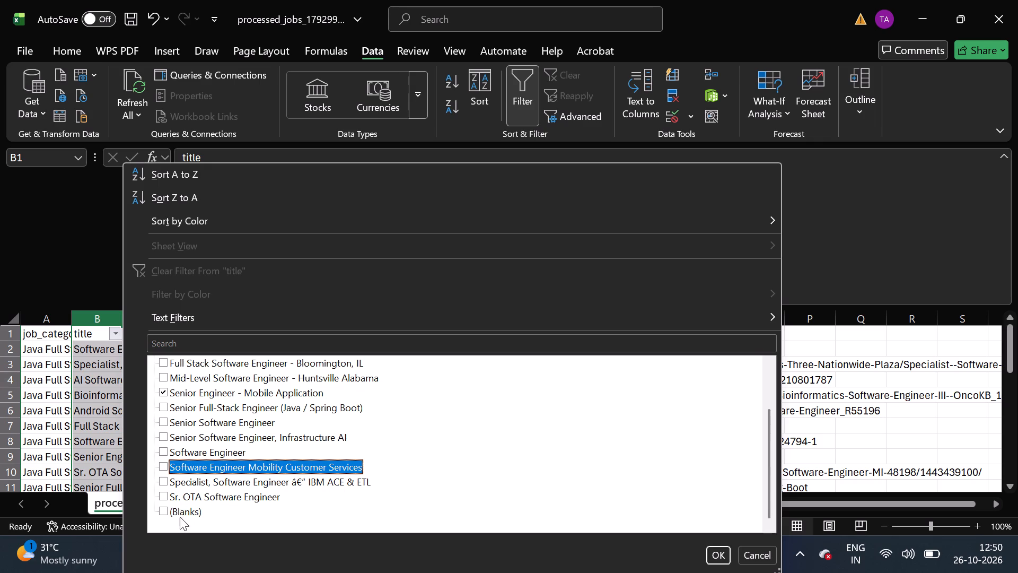
left_click(180, 517)
scroll(385, 465, "up", 4)
scroll(385, 465, "down", 2)
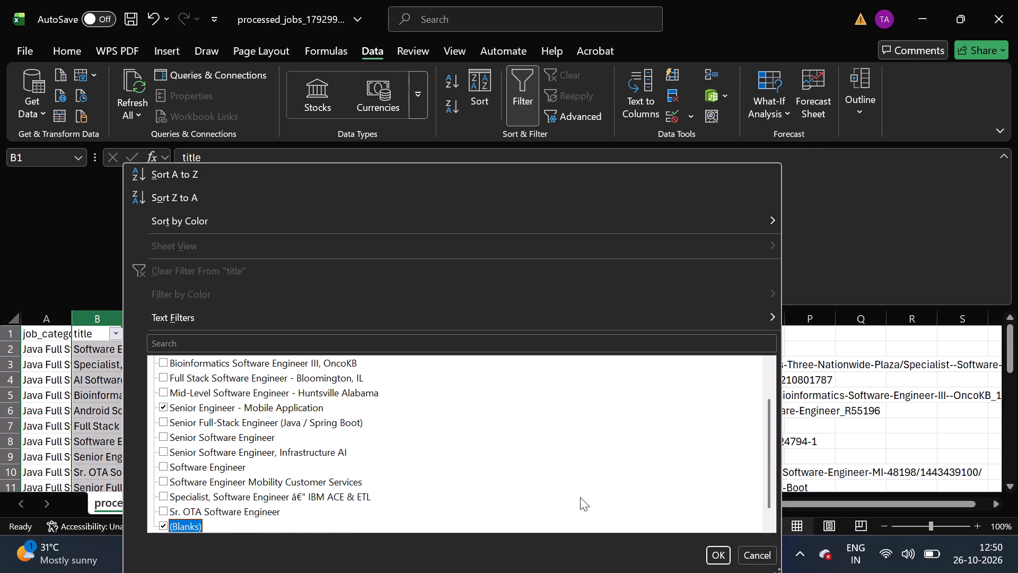
scroll(594, 497, "up", 3)
scroll(594, 497, "down", 3)
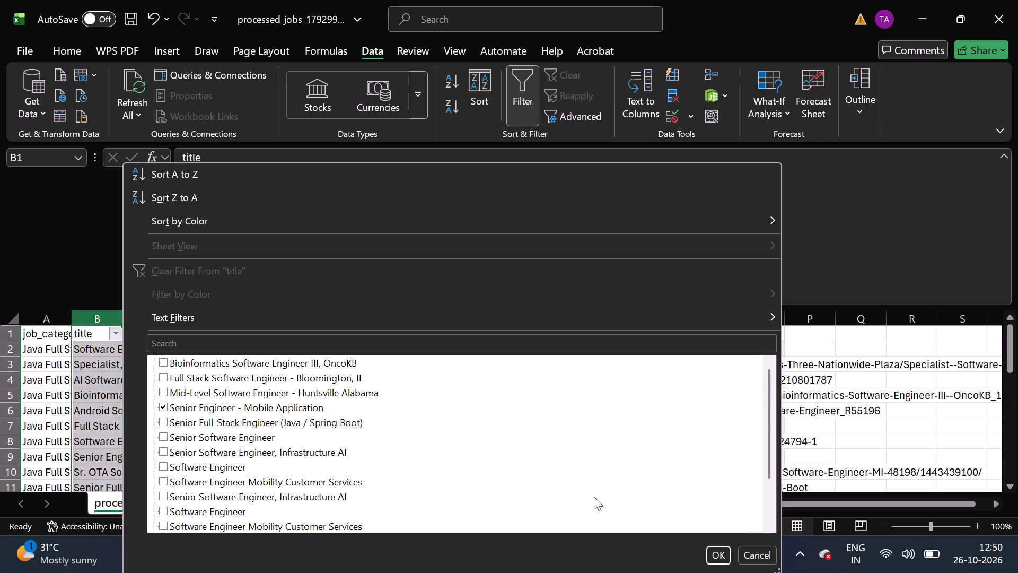
left_click(713, 552)
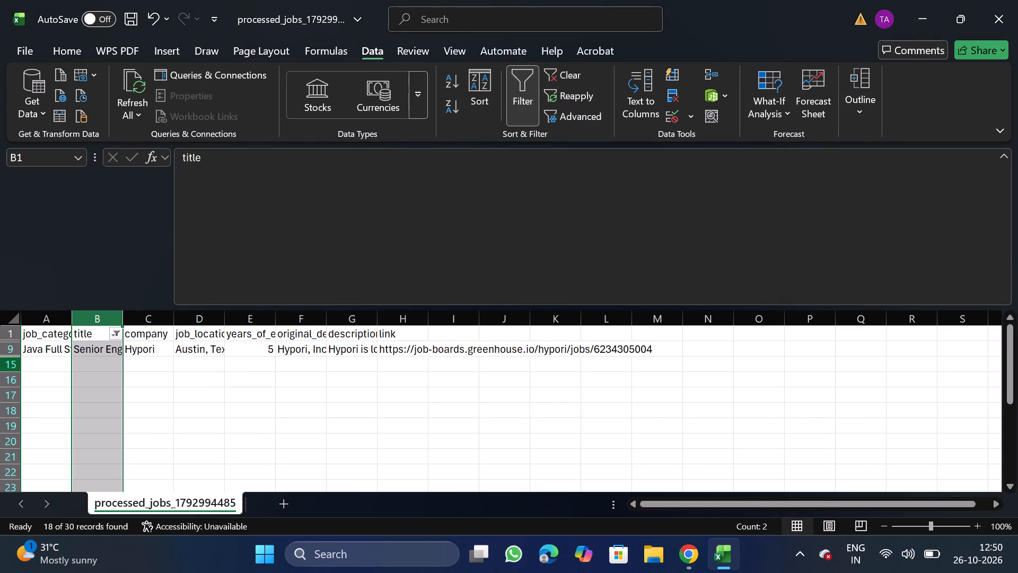
Delete the filtered Senior Engineer - Mobile Application row for Hypori, and remove the filter from the title column.
left_click(3, 350)
right_click(47, 352)
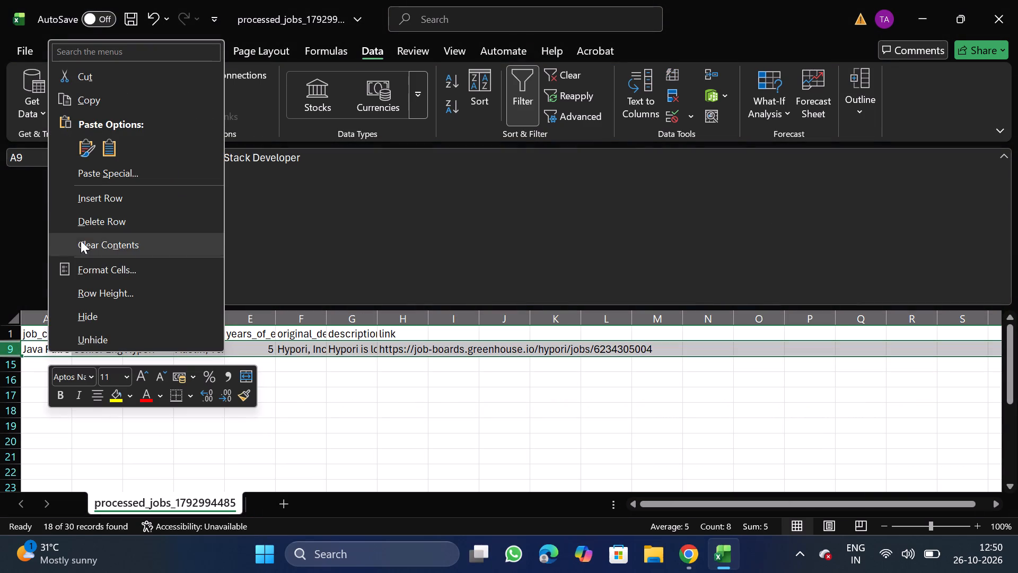
scroll(122, 219, "up", 1)
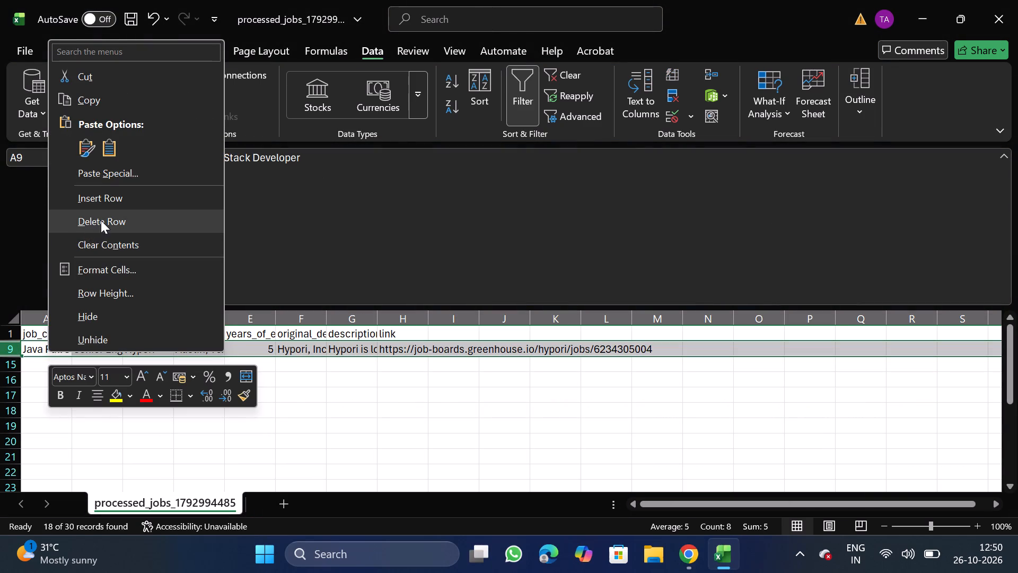
left_click(101, 220)
left_click(518, 89)
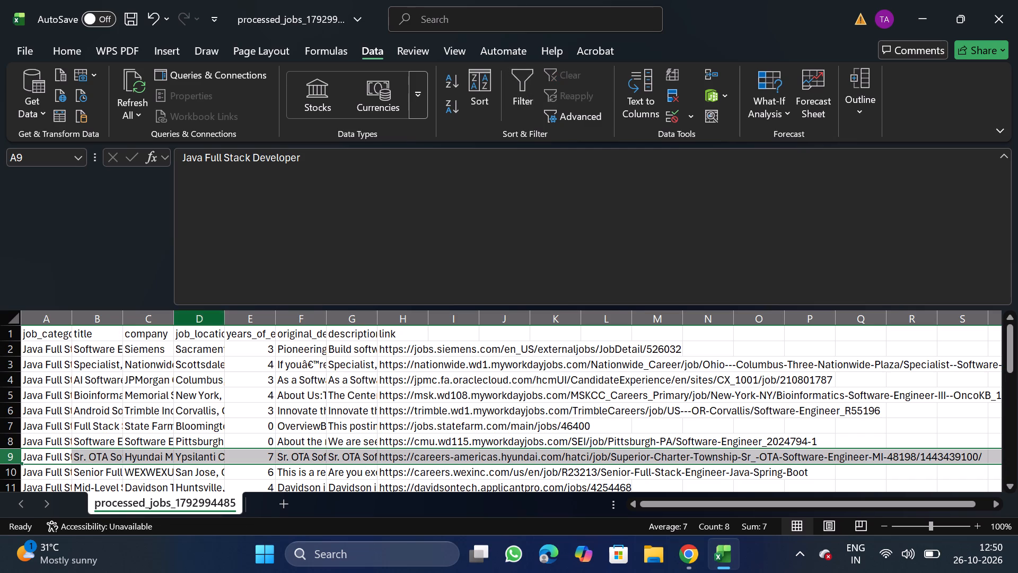
Add a filter to the company column and search its list for walmart, dried and capital.
left_click(147, 321)
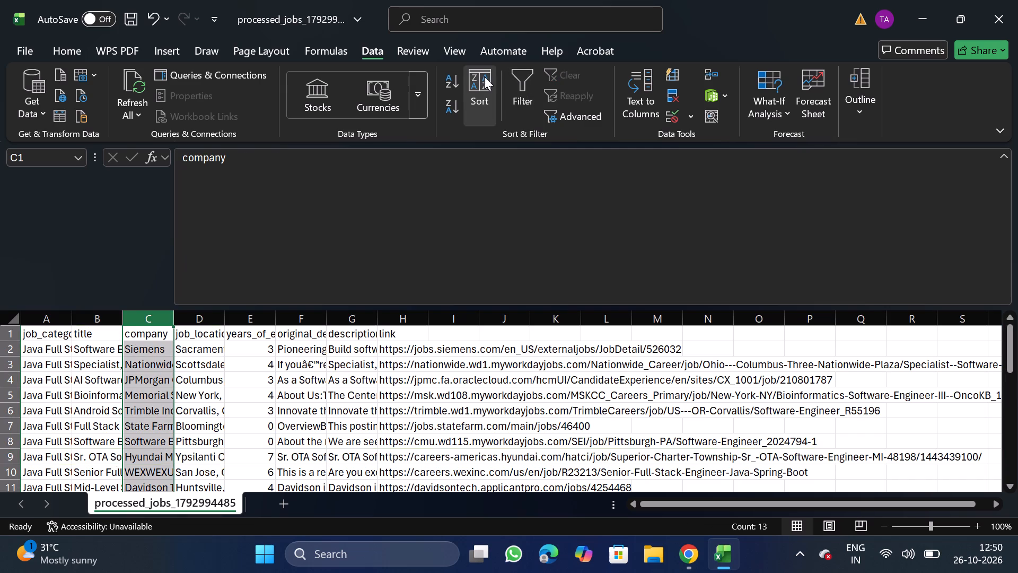
left_click(528, 85)
left_click(166, 334)
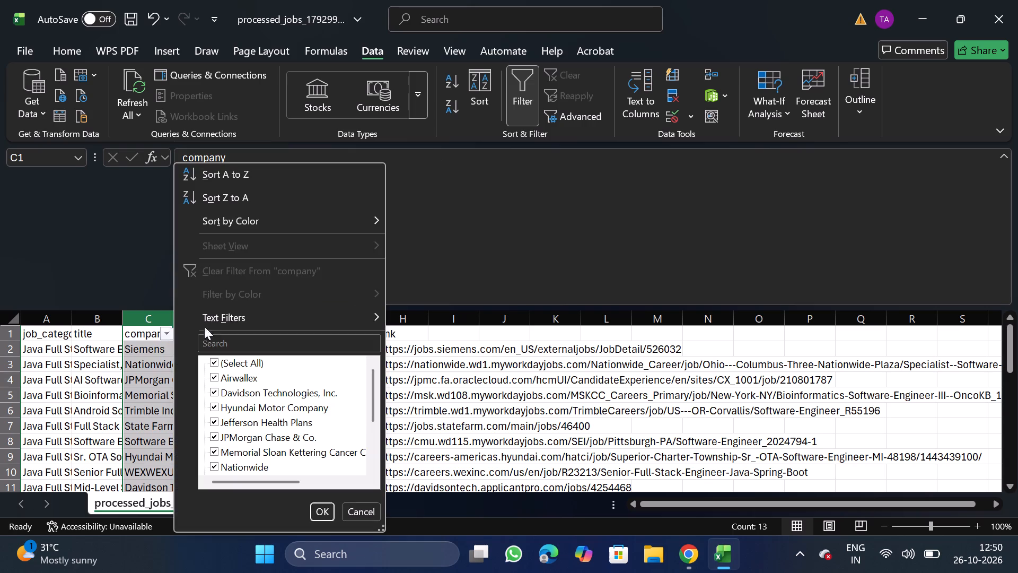
left_click(262, 345)
type("walmart")
key("BackSpace")
key("BackSpace")
key("BackSpace")
key("BackSpace")
key("BackSpace")
key("BackSpace")
key("BackSpace")
key("BackSpace")
key("BackSpace")
key("BackSpace")
key("BackSpace")
key("BackSpace")
key("BackSpace")
key("BackSpace")
key("BackSpace")
key("BackSpace")
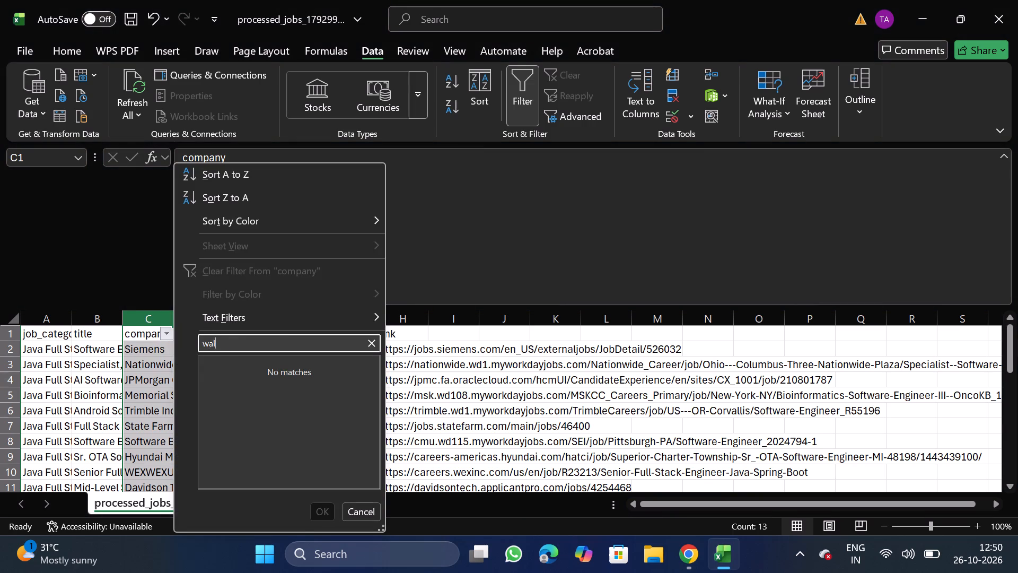
type("dried")
key("BackSpace")
key("BackSpace")
key("BackSpace")
key("BackSpace")
key("BackSpace")
key("BackSpace")
key("BackSpace")
key("BackSpace")
key("BackSpace")
key("BackSpace")
key("BackSpace")
key("BackSpace")
key("BackSpace")
key("BackSpace")
key("BackSpace")
key("BackSpace")
type("capital")
key("BackSpace")
key("BackSpace")
key("BackSpace")
key("BackSpace")
key("BackSpace")
key("BackSpace")
key("BackSpace")
key("BackSpace")
key("BackSpace")
key("BackSpace")
key("BackSpace")
key("BackSpace")
key("BackSpace")
key("BackSpace")
key("BackSpace")
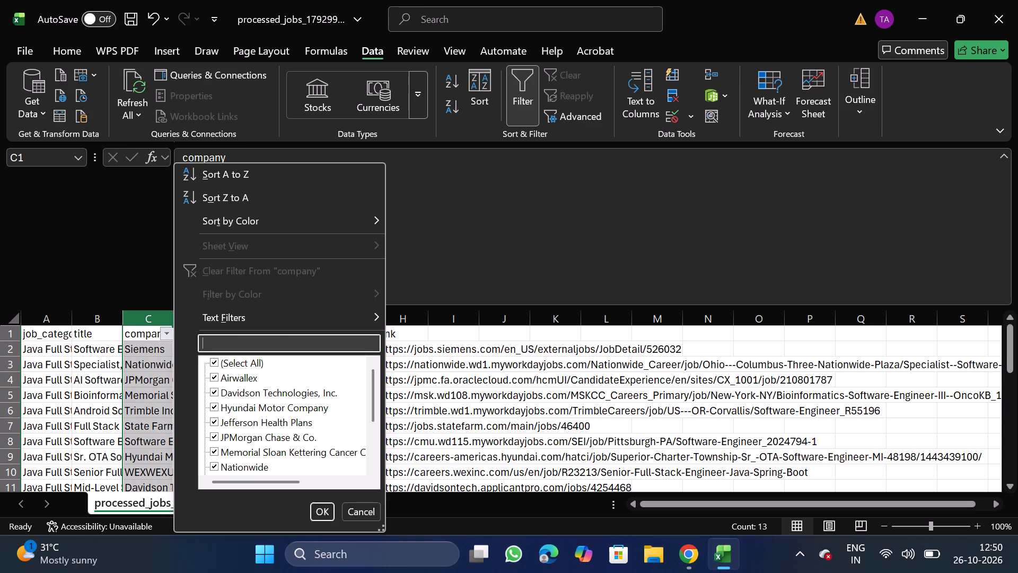
Search the company filter list for under, hunt, skim, apex and in landem, and remove the filter without applying it.
type("under")
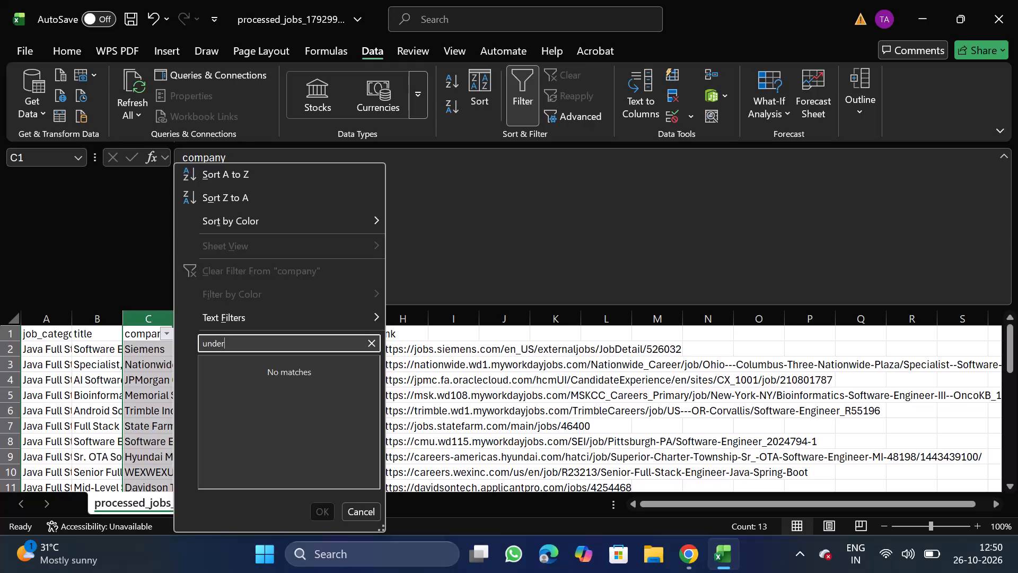
key("BackSpace")
key("BackSpace")
key("BackSpace")
key("BackSpace")
key("BackSpace")
key("BackSpace")
key("BackSpace")
key("BackSpace")
key("BackSpace")
key("BackSpace")
key("BackSpace")
key("BackSpace")
key("BackSpace")
type("hunt")
key("BackSpace")
key("BackSpace")
key("BackSpace")
key("BackSpace")
key("BackSpace")
key("BackSpace")
key("BackSpace")
key("BackSpace")
key("BackSpace")
key("BackSpace")
key("BackSpace")
key("BackSpace")
key("BackSpace")
key("BackSpace")
key("BackSpace")
key("BackSpace")
key("BackSpace")
key("BackSpace")
type("skim")
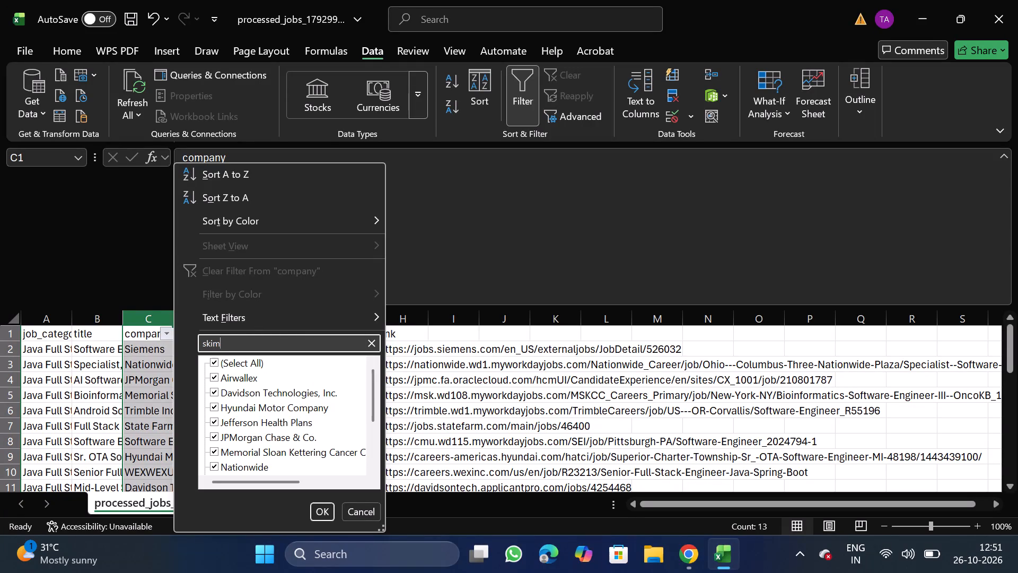
key("BackSpace")
key("BackSpace")
key("BackSpace")
key("BackSpace")
key("BackSpace")
key("BackSpace")
key("BackSpace")
key("BackSpace")
key("BackSpace")
key("BackSpace")
key("BackSpace")
key("BackSpace")
key("BackSpace")
key("BackSpace")
key("BackSpace")
key("BackSpace")
type("apex")
key("BackSpace")
key("BackSpace")
key("BackSpace")
key("BackSpace")
key("BackSpace")
key("BackSpace")
key("BackSpace")
key("BackSpace")
key("BackSpace")
key("BackSpace")
key("BackSpace")
key("BackSpace")
key("BackSpace")
key("BackSpace")
key("BackSpace")
key("BackSpace")
key("BackSpace")
key("BackSpace")
key("BackSpace")
key("BackSpace")
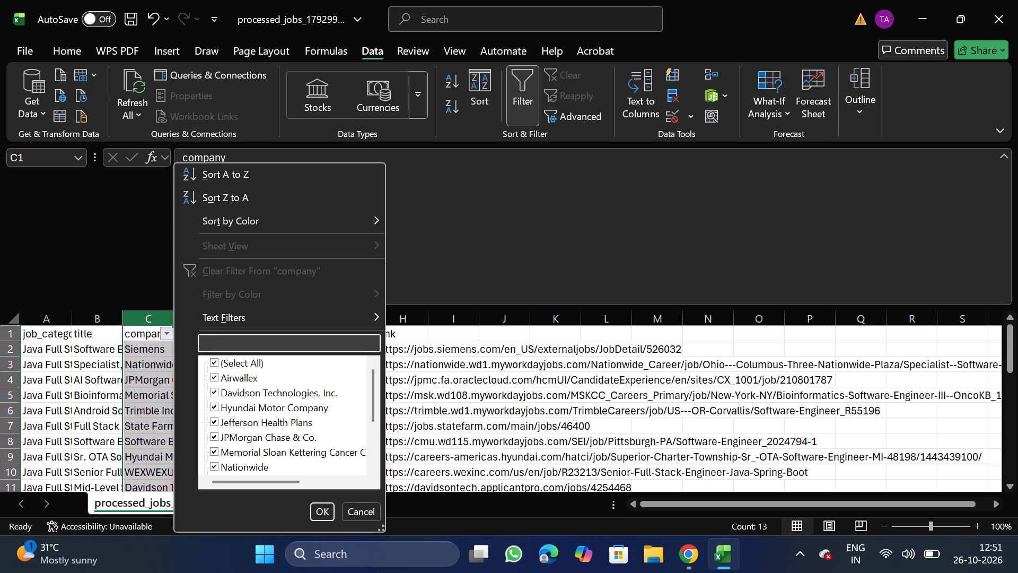
type("in landem")
left_click(361, 512)
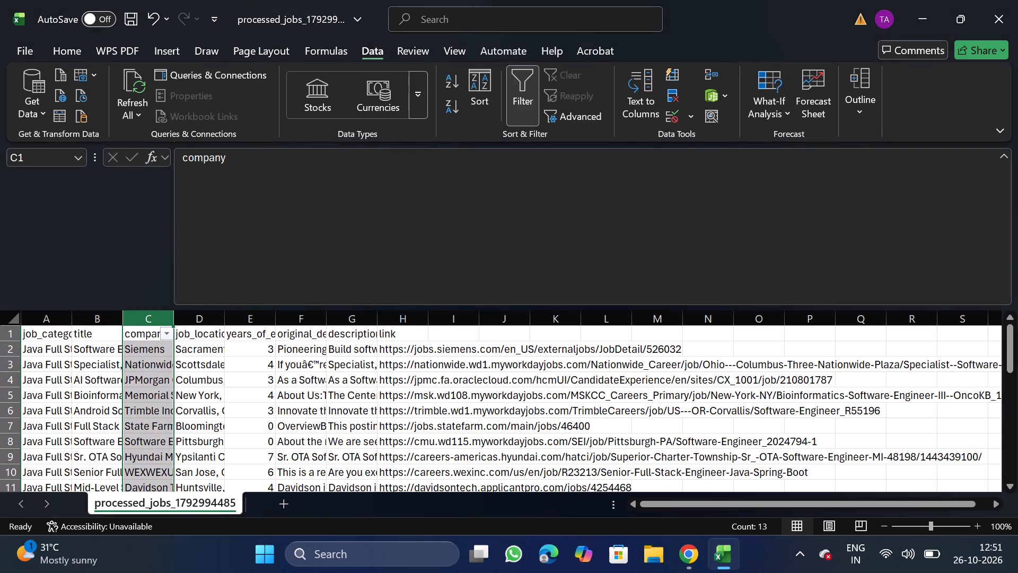
left_click(516, 90)
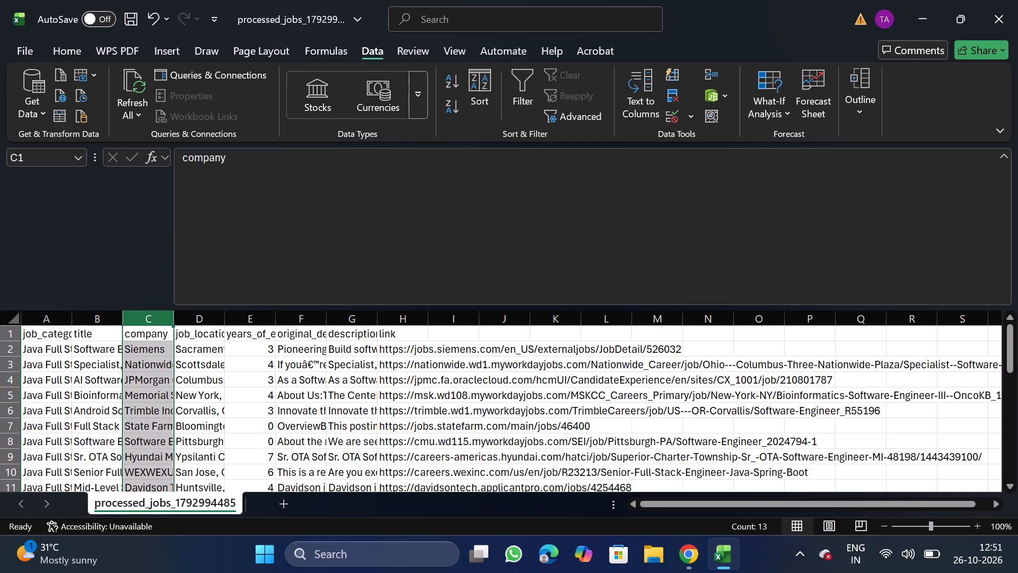
Filter the company column again, enlarge its list to review all company names, and remove the filter without applying it.
left_click(526, 75)
left_click(170, 334)
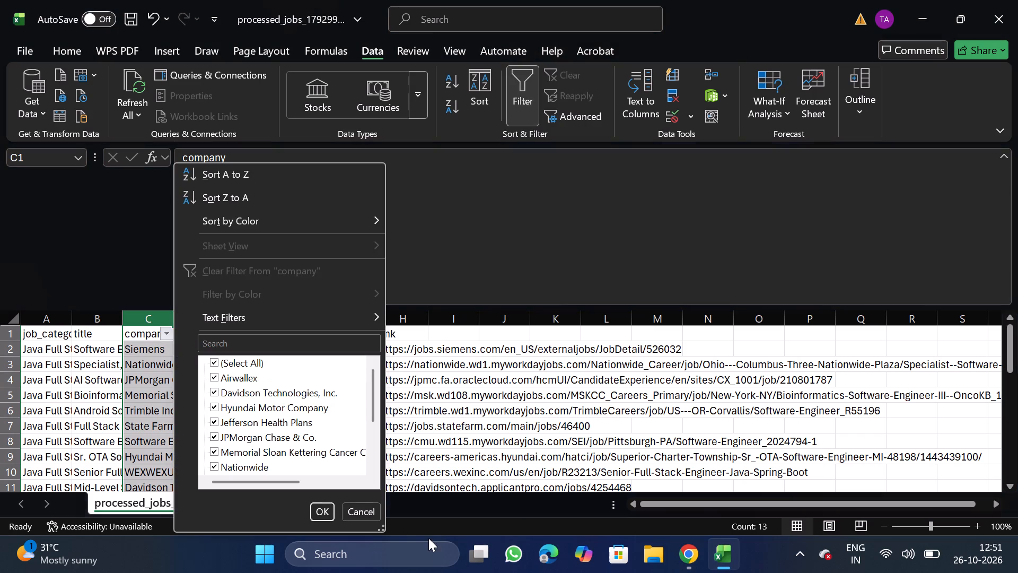
left_click(378, 531)
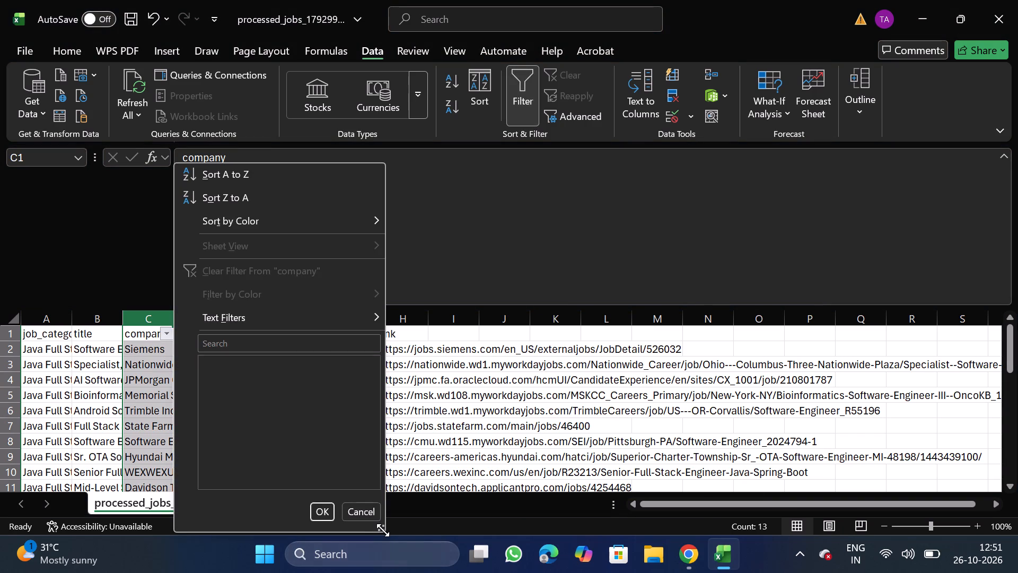
double_click(383, 530)
left_click_drag(383, 530, 770, 571)
scroll(516, 514, "down", 2)
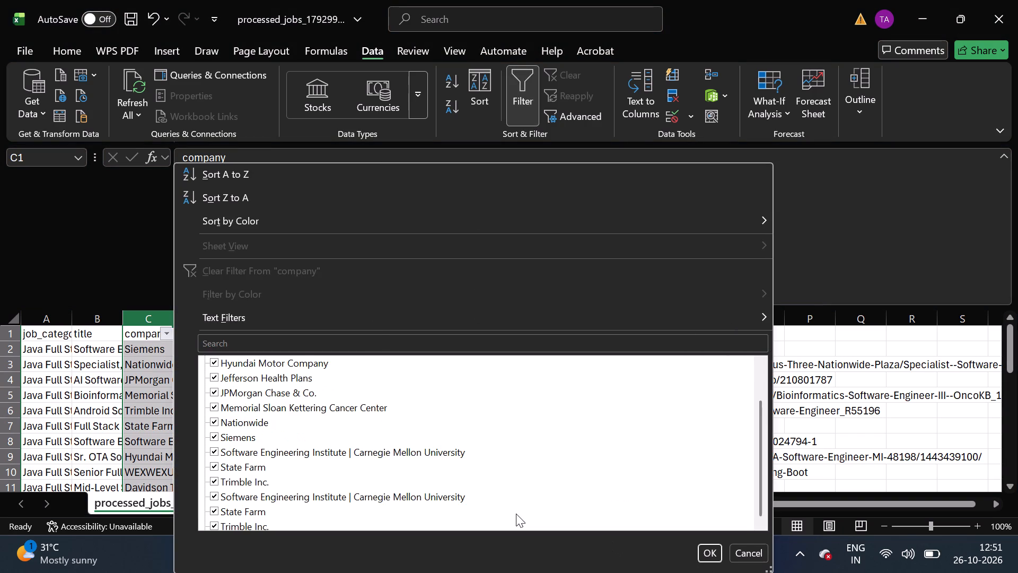
scroll(516, 514, "up", 5)
left_click(812, 377)
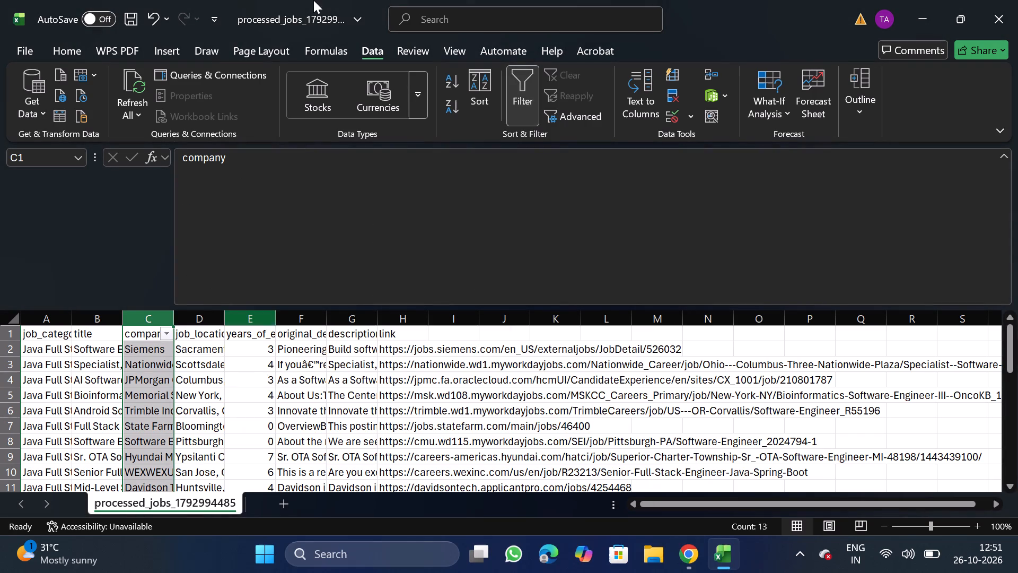
left_click(523, 79)
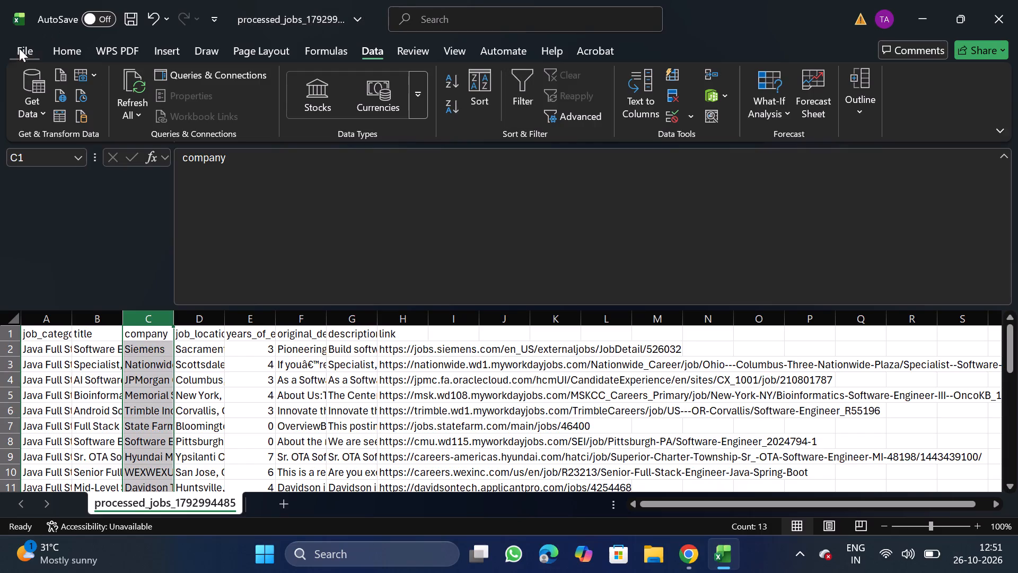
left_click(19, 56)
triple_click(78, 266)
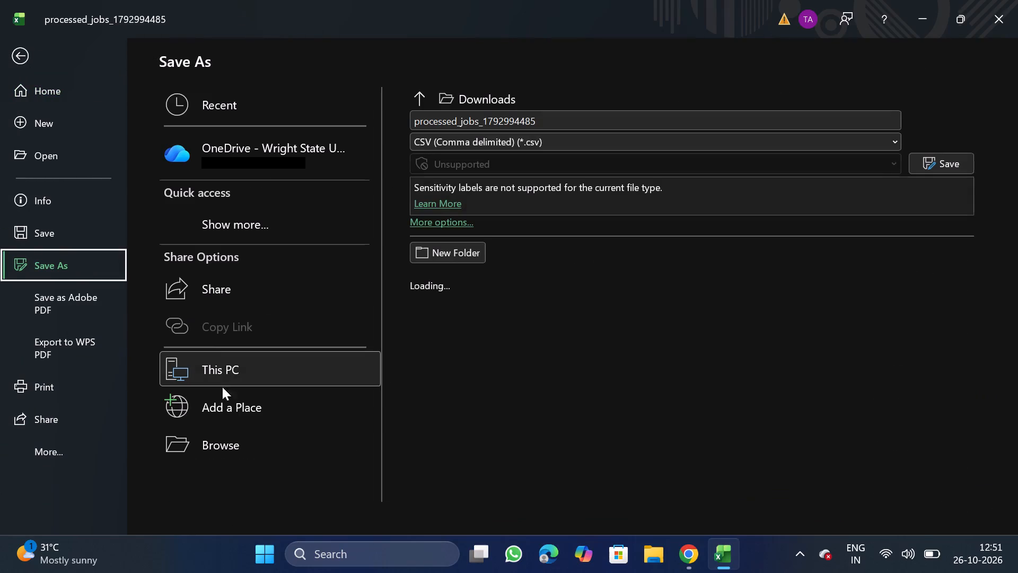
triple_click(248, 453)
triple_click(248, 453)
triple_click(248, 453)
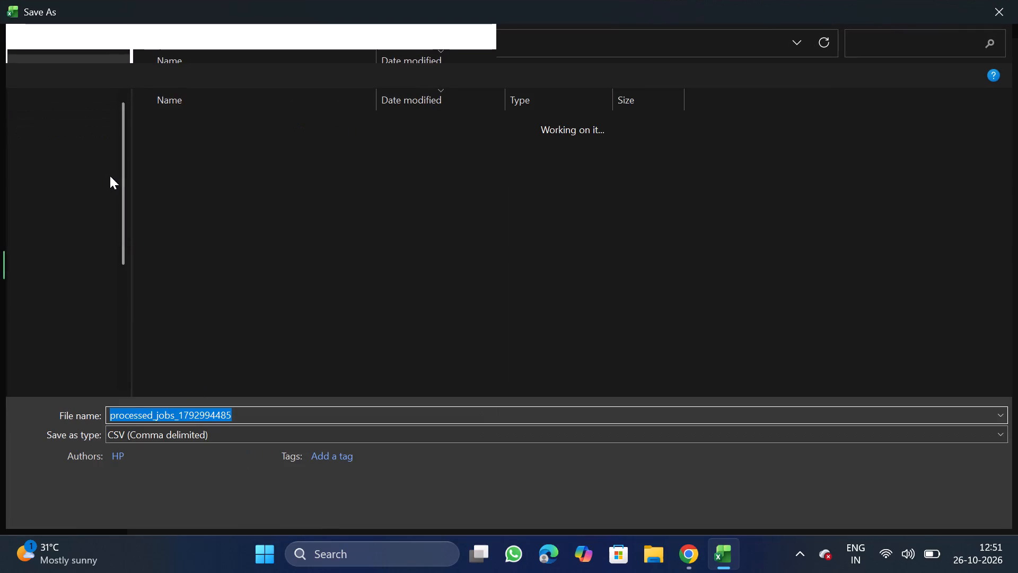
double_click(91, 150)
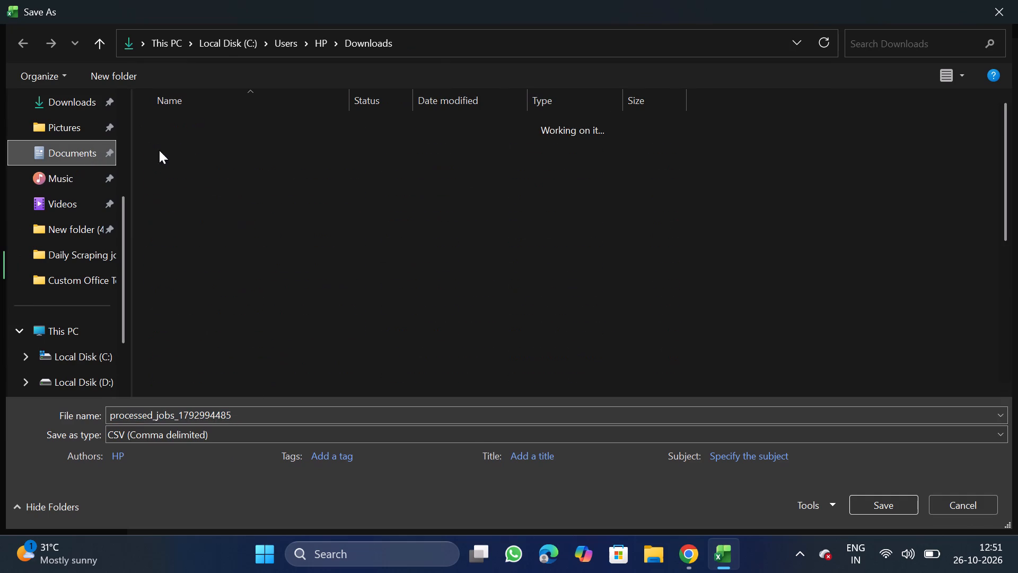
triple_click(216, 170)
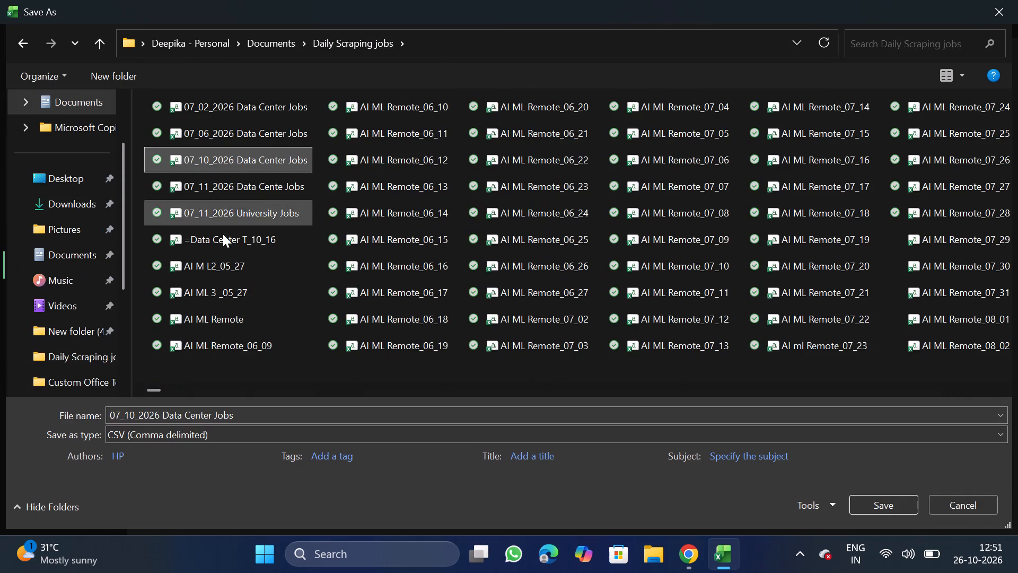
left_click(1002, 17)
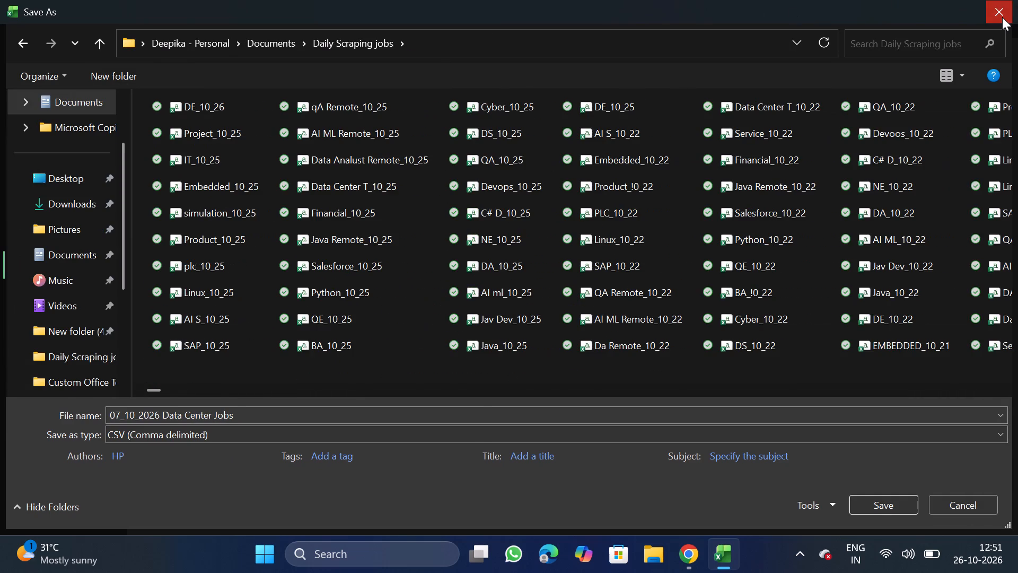
Save the file as a comma-delimited CSV in Documents > Daily Scraping jobs, with a file name starting Java_10_2.
triple_click(314, 431)
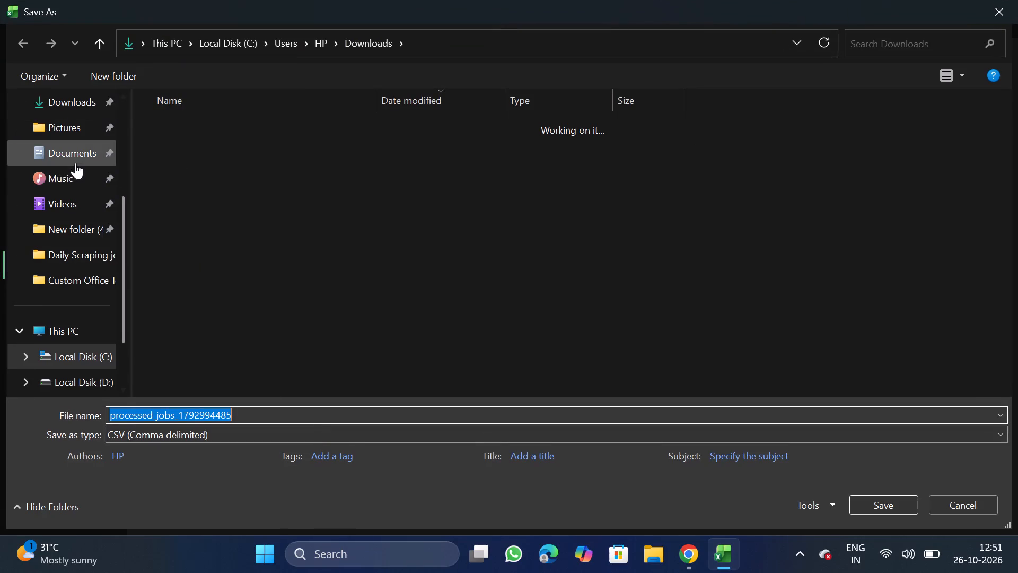
double_click(75, 155)
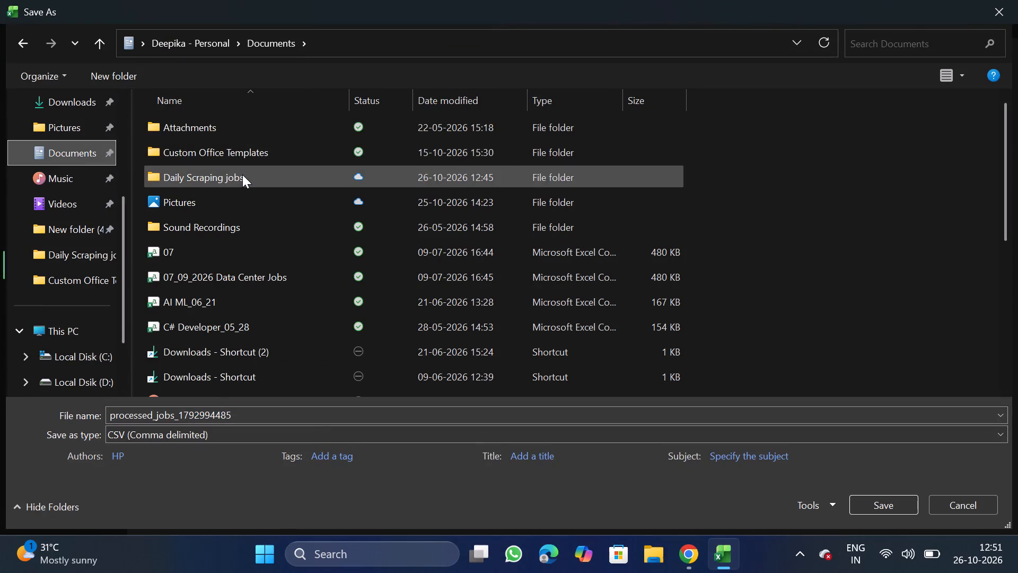
double_click(242, 175)
left_click(276, 411)
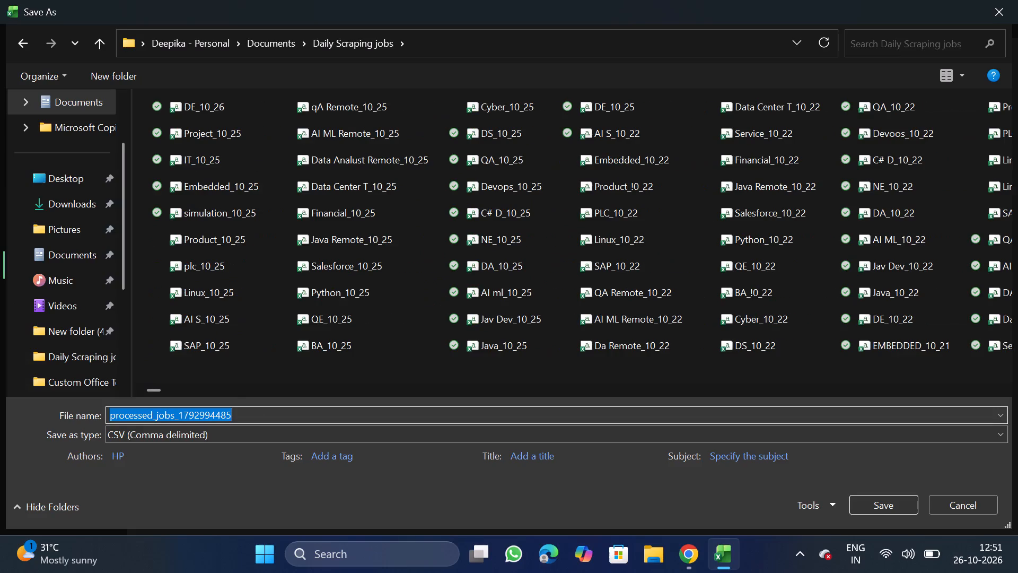
key("BackSpace")
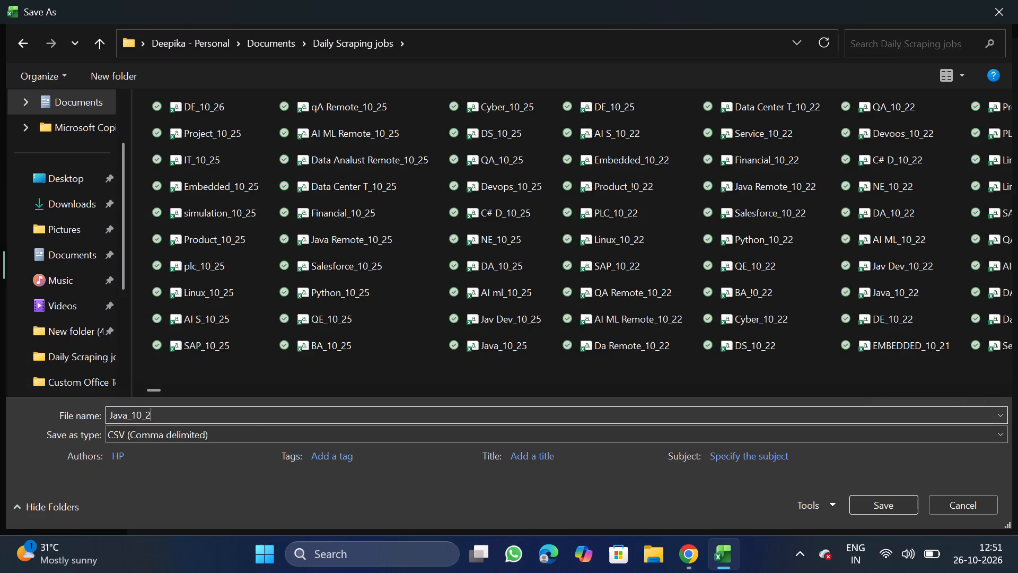
left_click(898, 497)
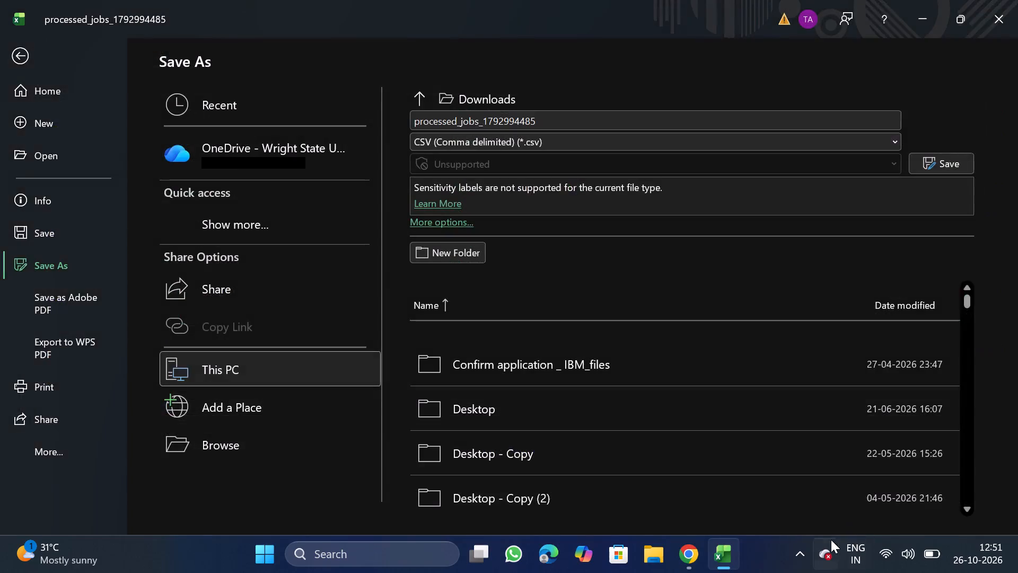
Switch to NextGenApply in Chrome and review the job counts by category under My Jobs.
left_click(690, 551)
scroll(481, 389, "down", 2)
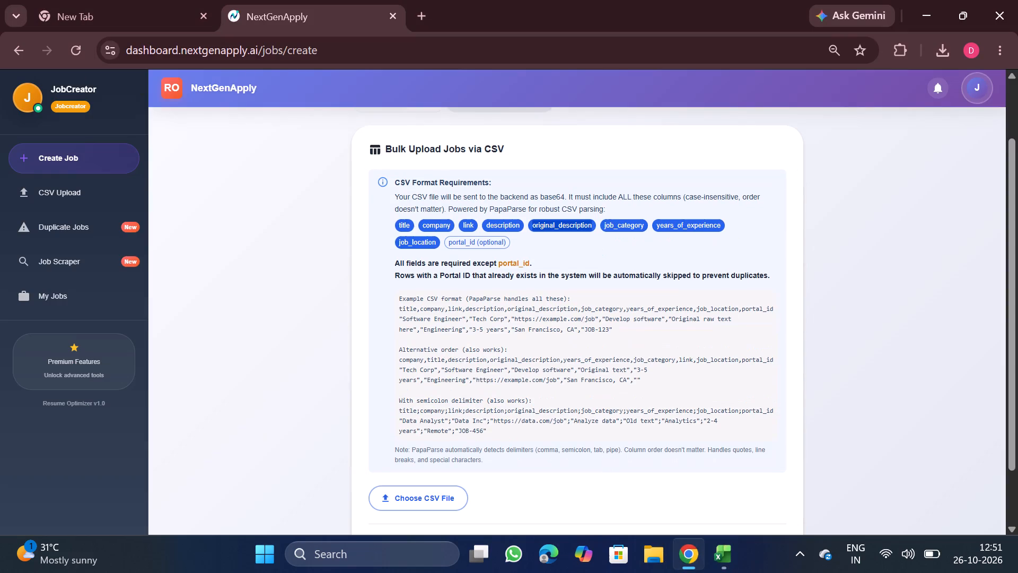
scroll(481, 389, "down", 1)
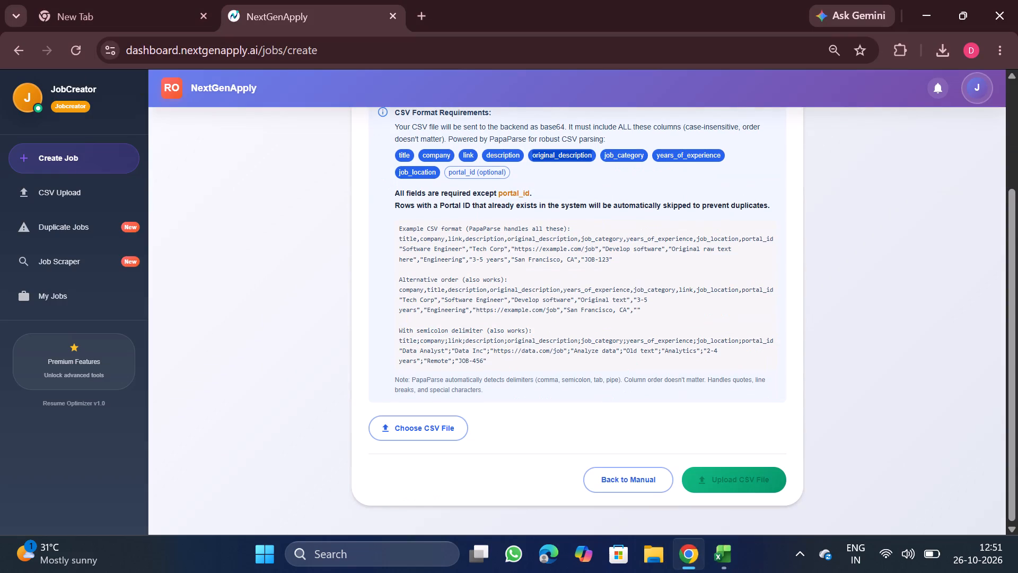
scroll(502, 401, "up", 4)
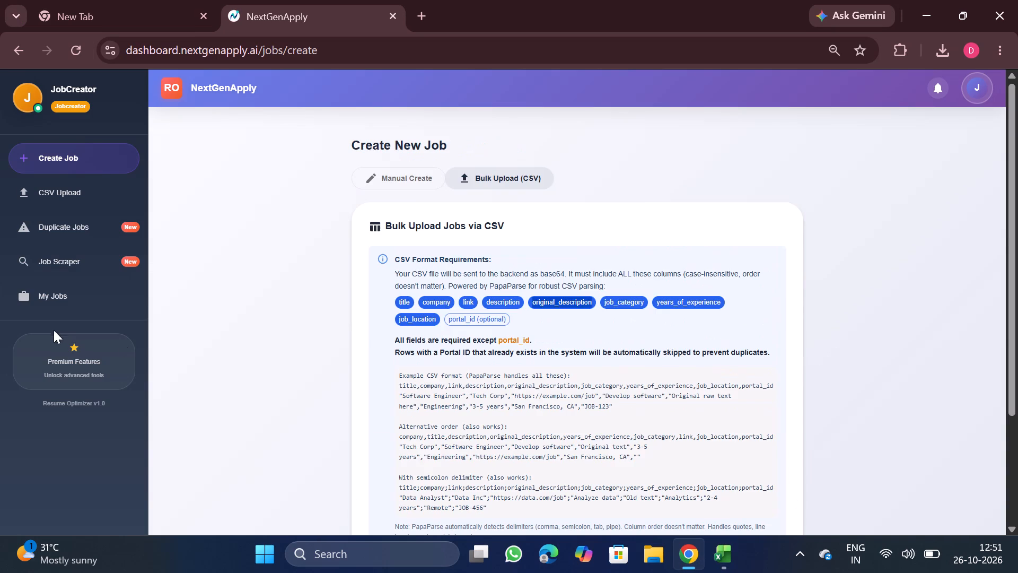
left_click(74, 292)
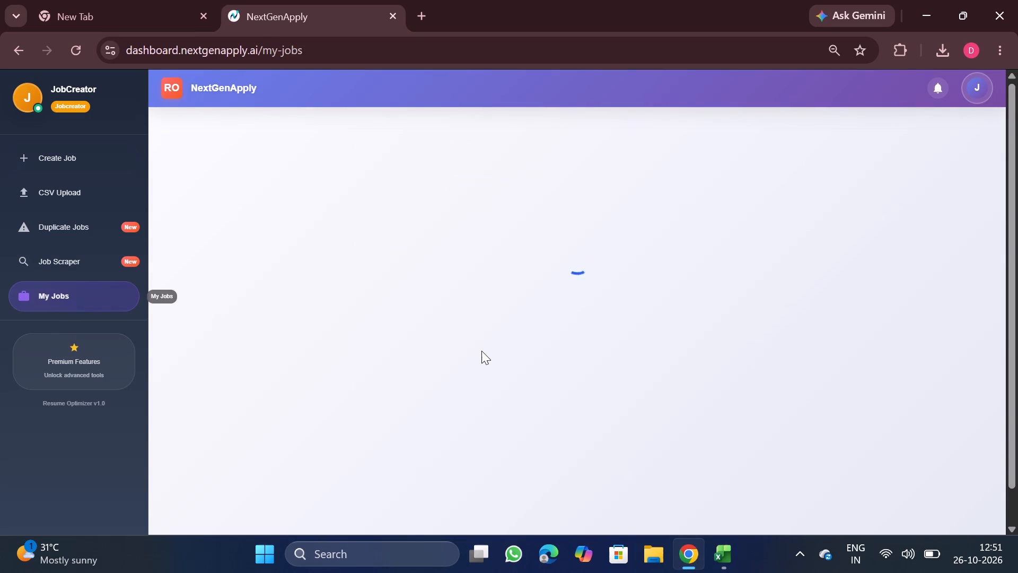
scroll(481, 351, "up", 4)
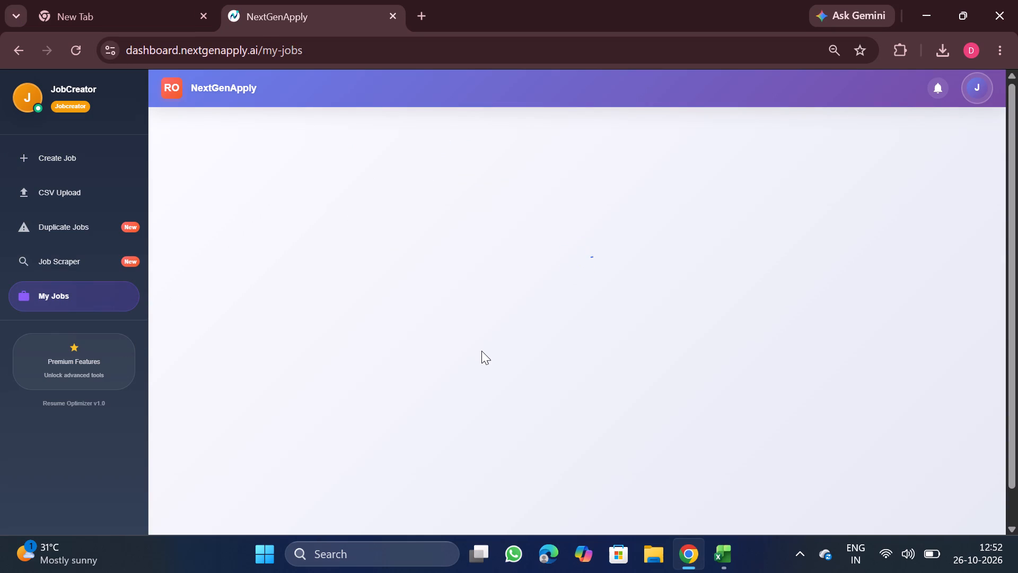
scroll(484, 455, "down", 1)
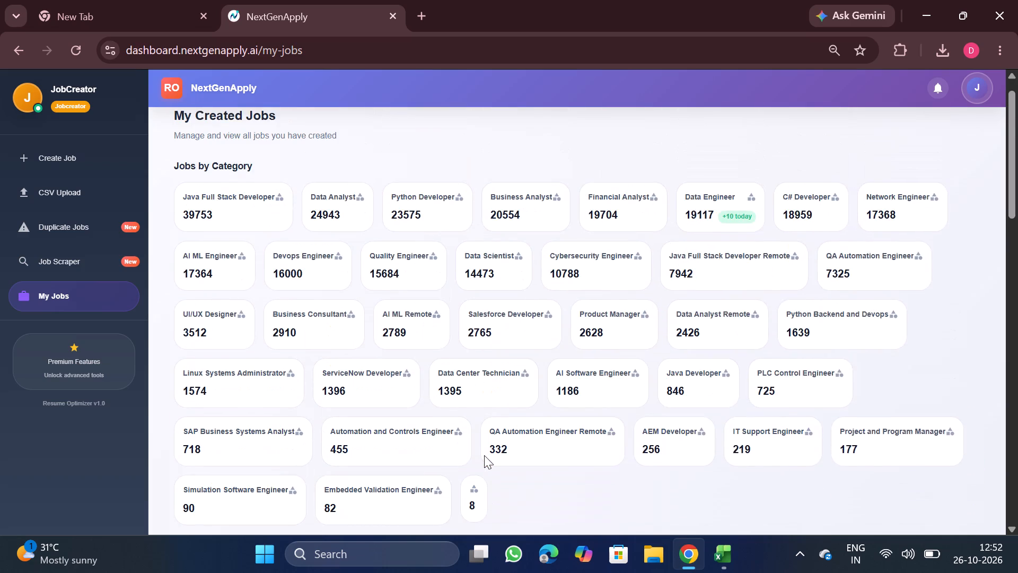
scroll(484, 455, "down", 1)
scroll(484, 455, "up", 1)
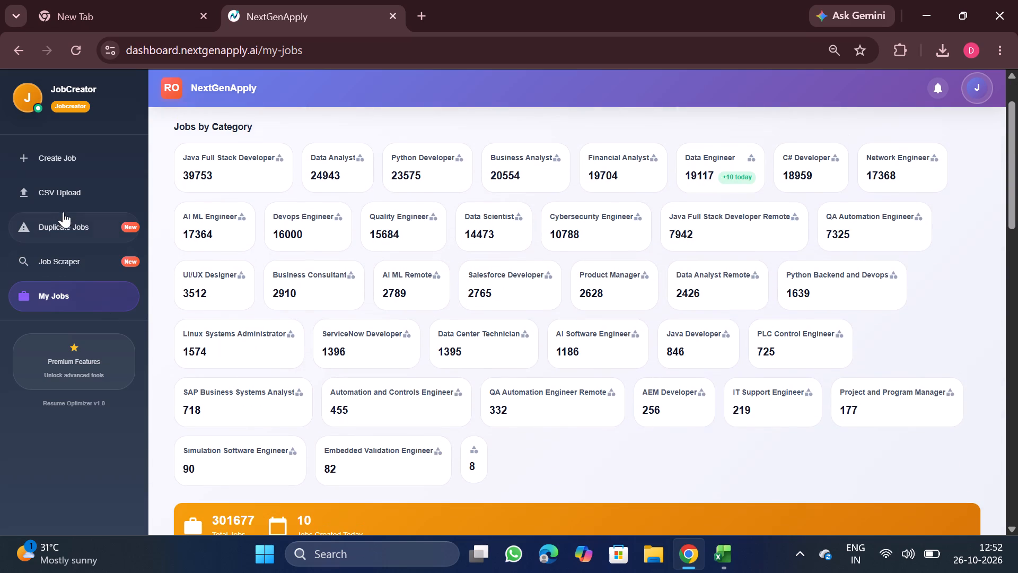
Bulk upload the file Java_10_26.csv as new jobs in NextGenApply, checking its data preview before uploading.
left_click(87, 161)
left_click(515, 145)
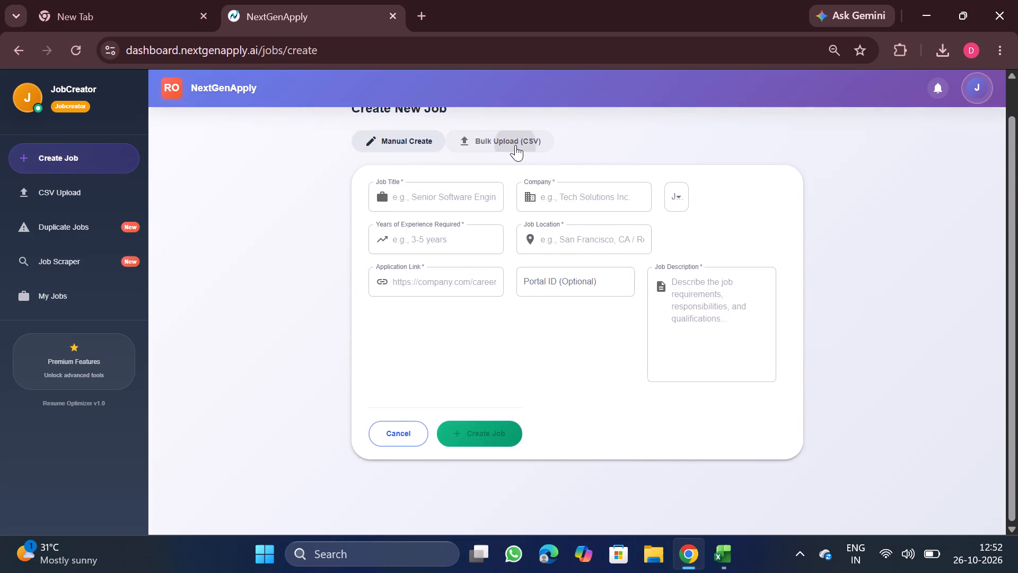
scroll(536, 342, "down", 3)
left_click(438, 426)
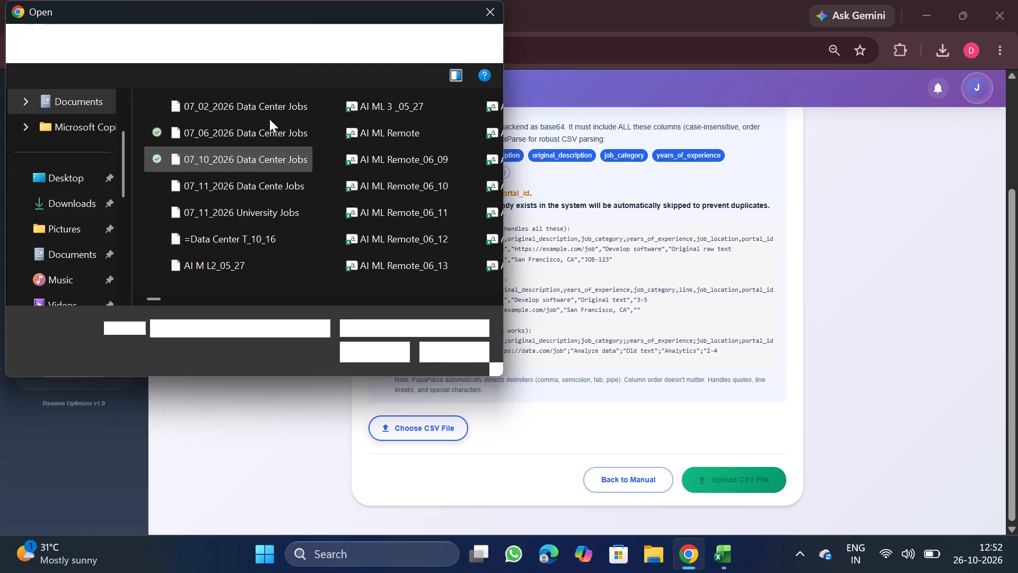
double_click(238, 111)
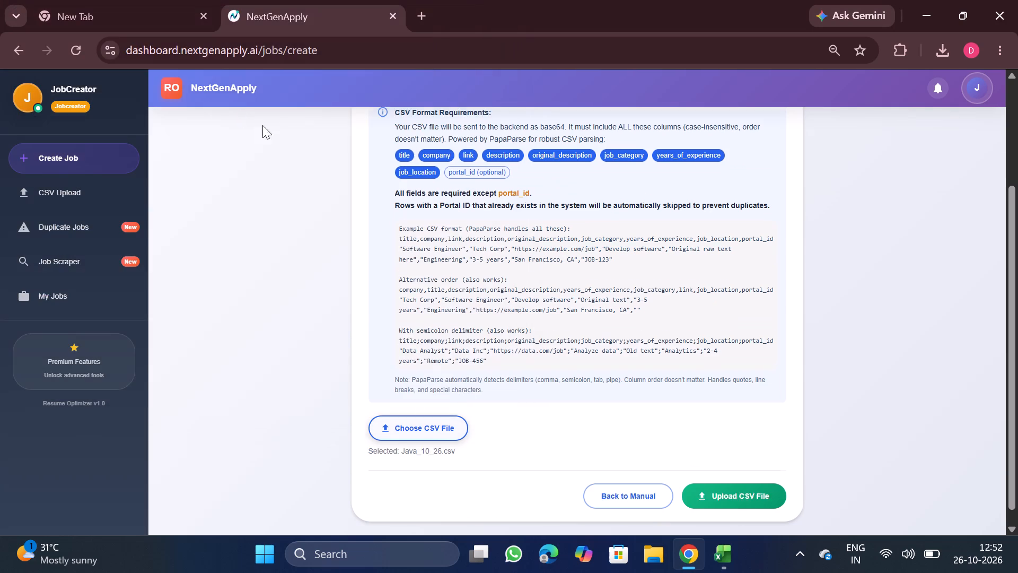
scroll(496, 341, "down", 3)
left_click(604, 409)
scroll(604, 409, "down", 3)
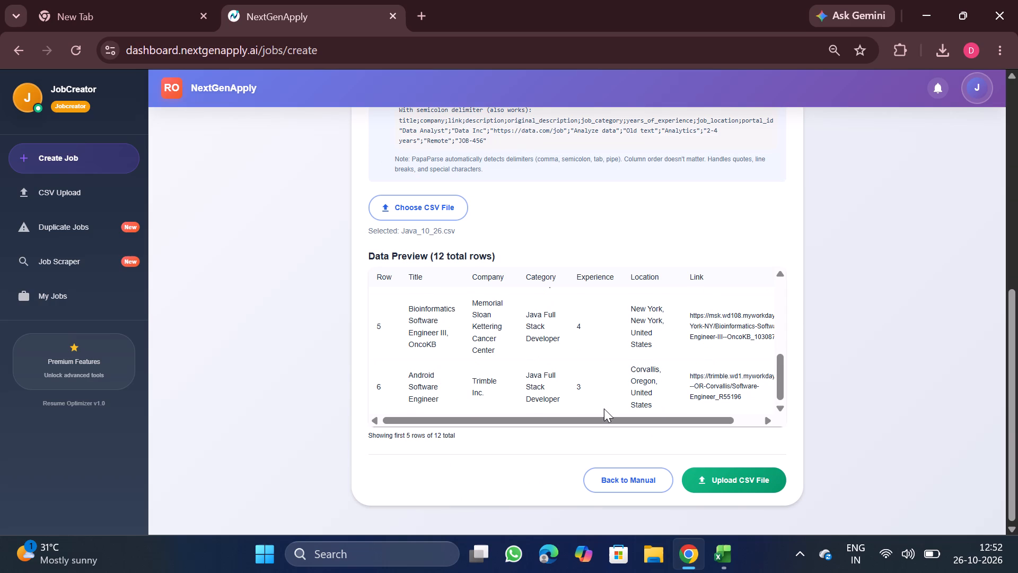
left_click(731, 481)
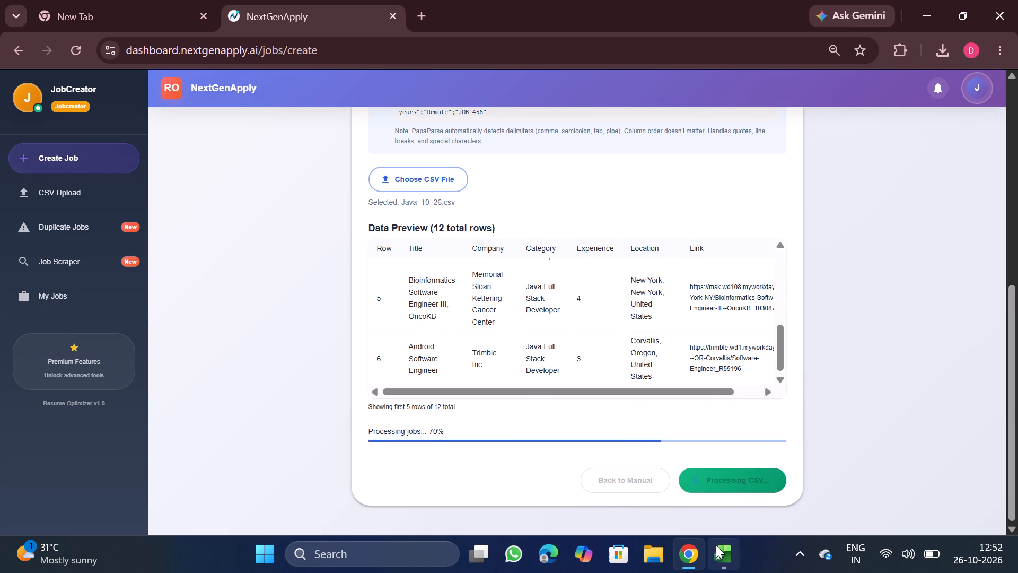
Close the Java_10_26 workbook in Excel.
left_click(796, 426)
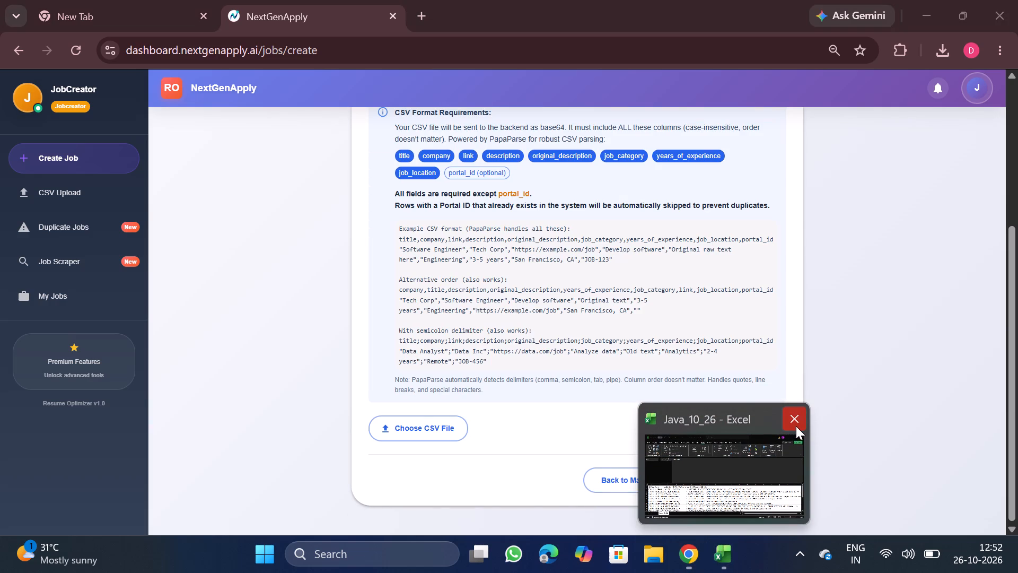
Download the processed CSV for Java Developer, entry #4527 in the CSV upload history, and open it in Excel.
scroll(571, 351, "up", 7)
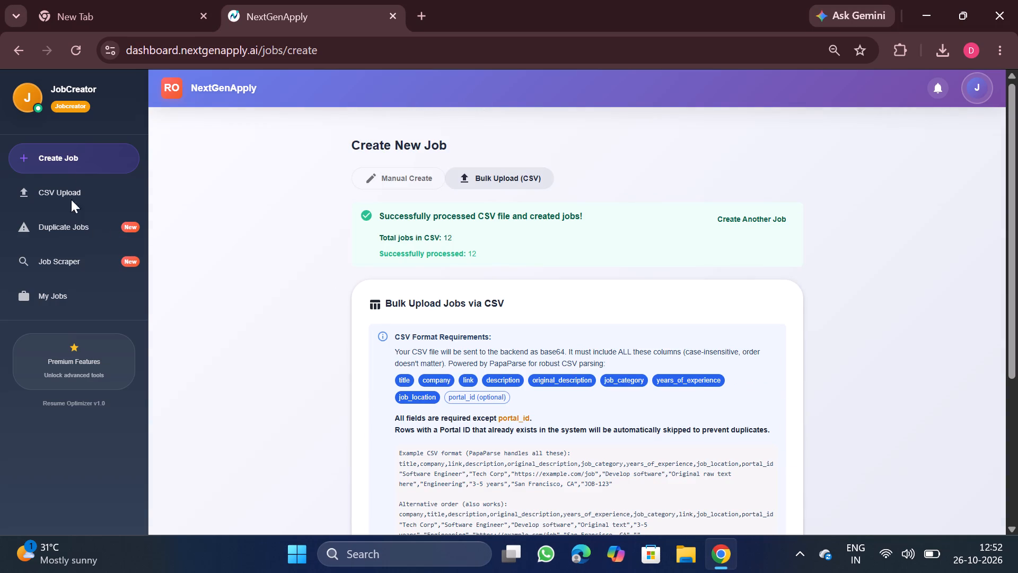
left_click(68, 189)
scroll(367, 241, "up", 7)
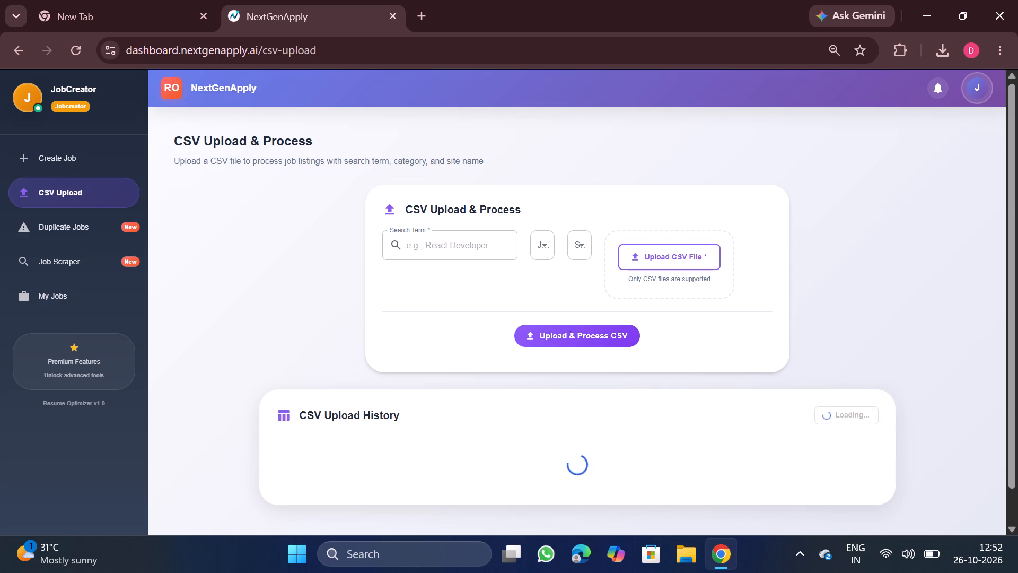
scroll(722, 413, "down", 4)
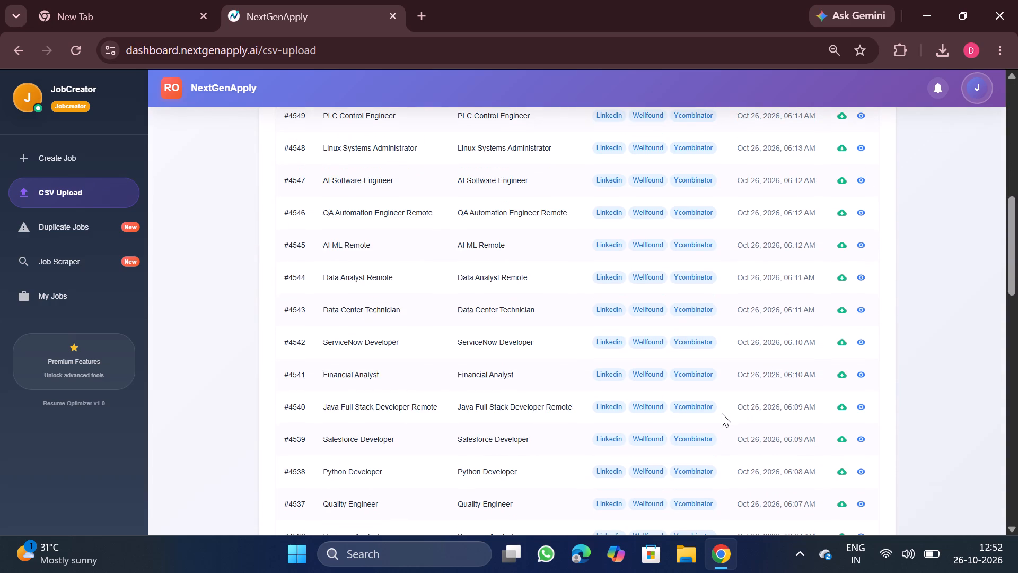
scroll(722, 413, "down", 2)
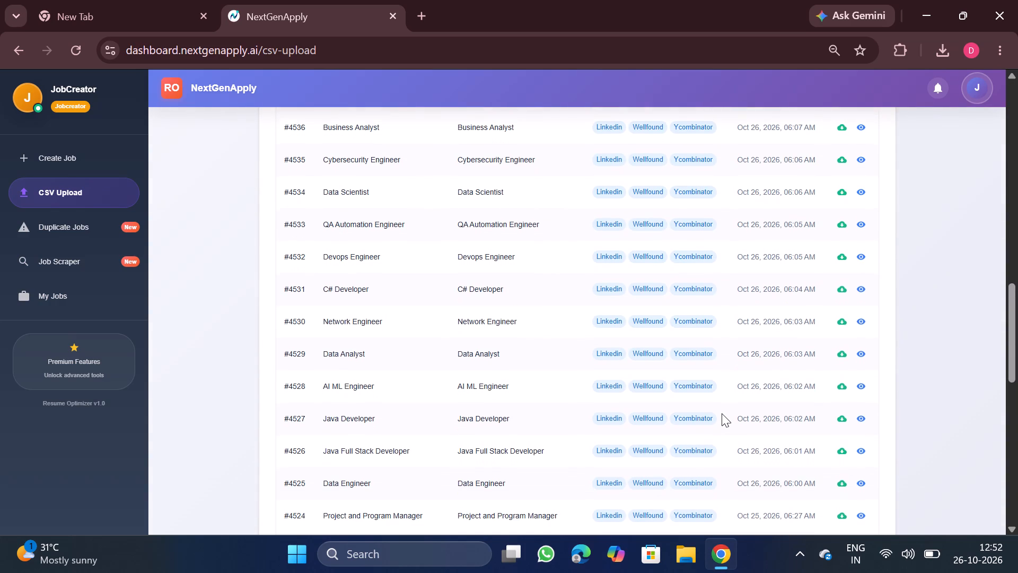
scroll(722, 413, "down", 1)
scroll(720, 447, "up", 1)
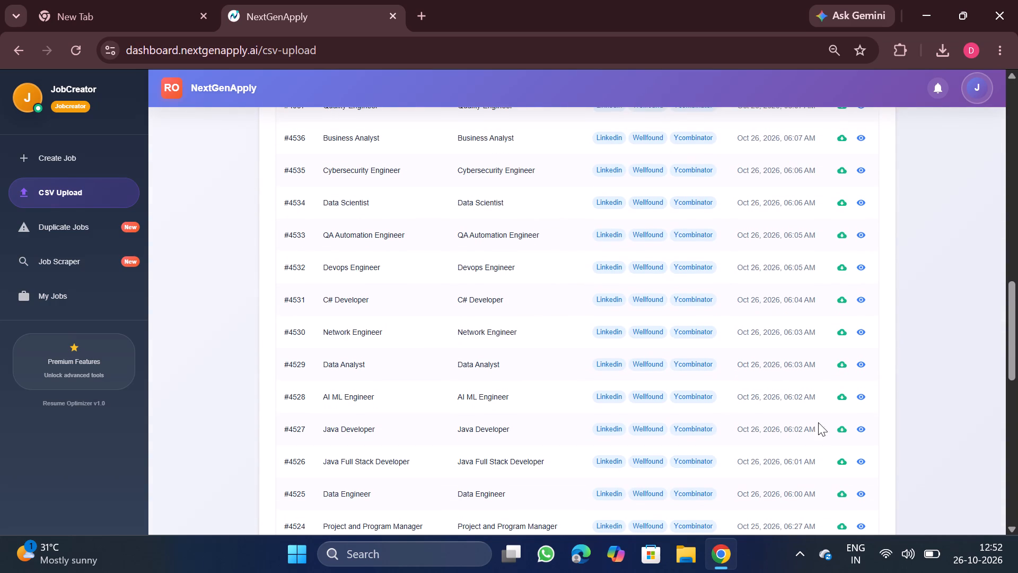
left_click(843, 432)
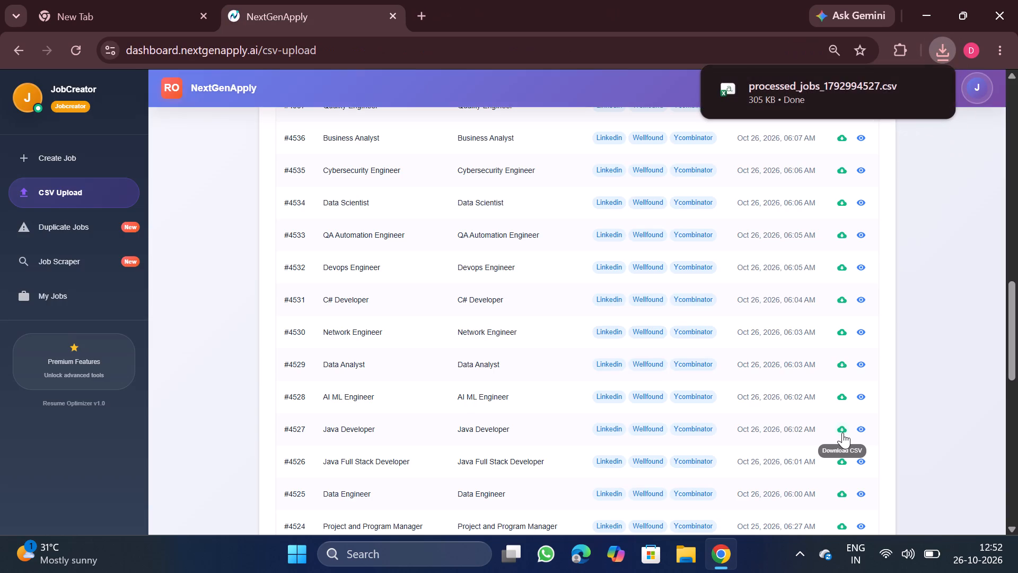
left_click(811, 102)
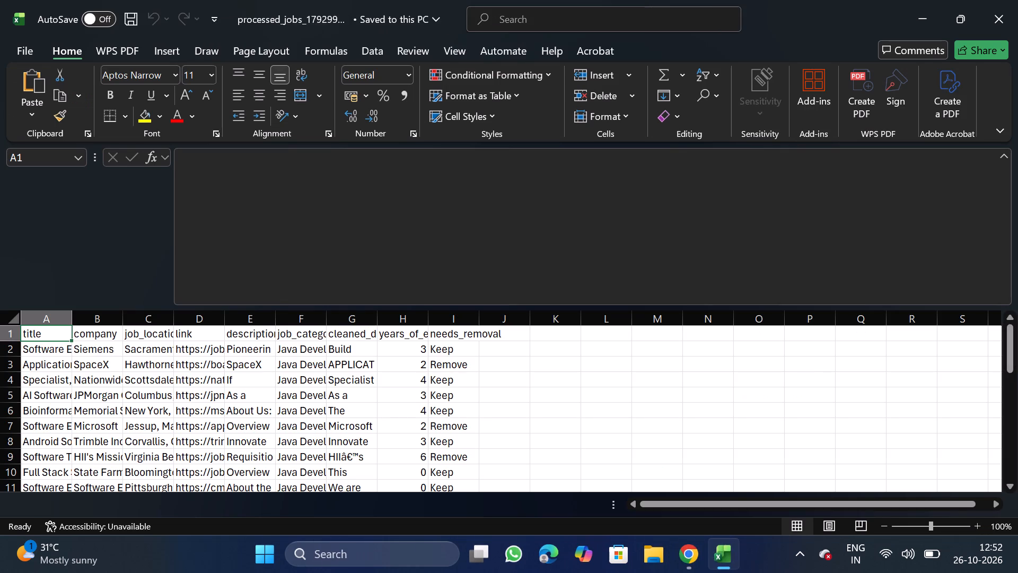
Filter the needs_removal column to Remove, delete all the filtered job rows, and take the filter off.
left_click(463, 333)
left_click(373, 47)
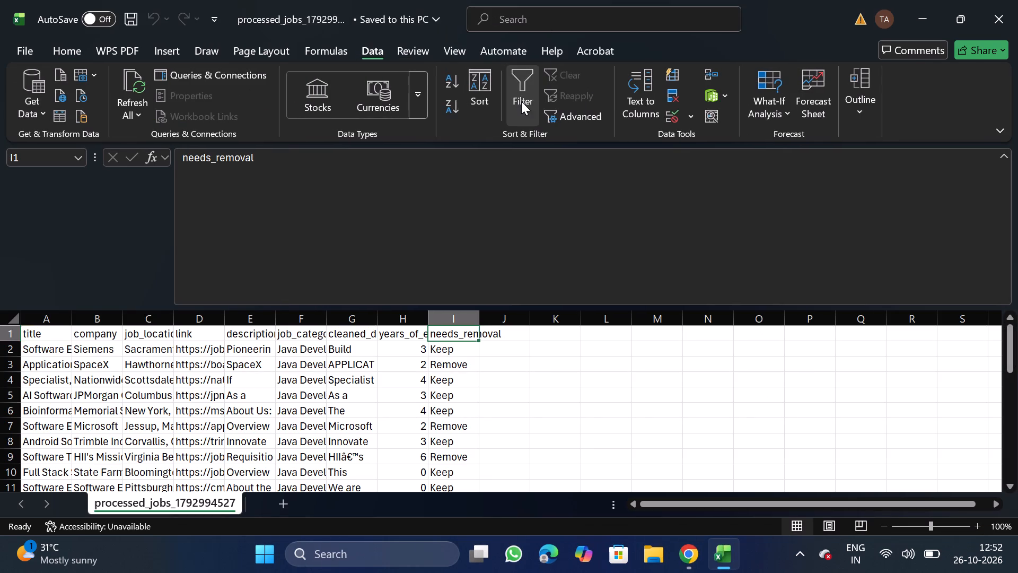
left_click(521, 101)
left_click(480, 337)
left_click(468, 338)
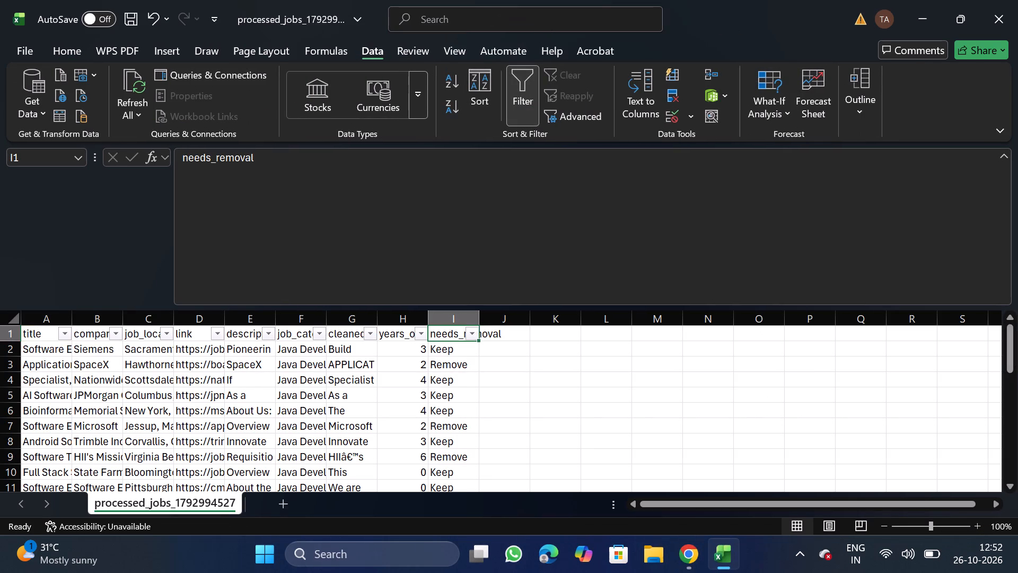
left_click(317, 376)
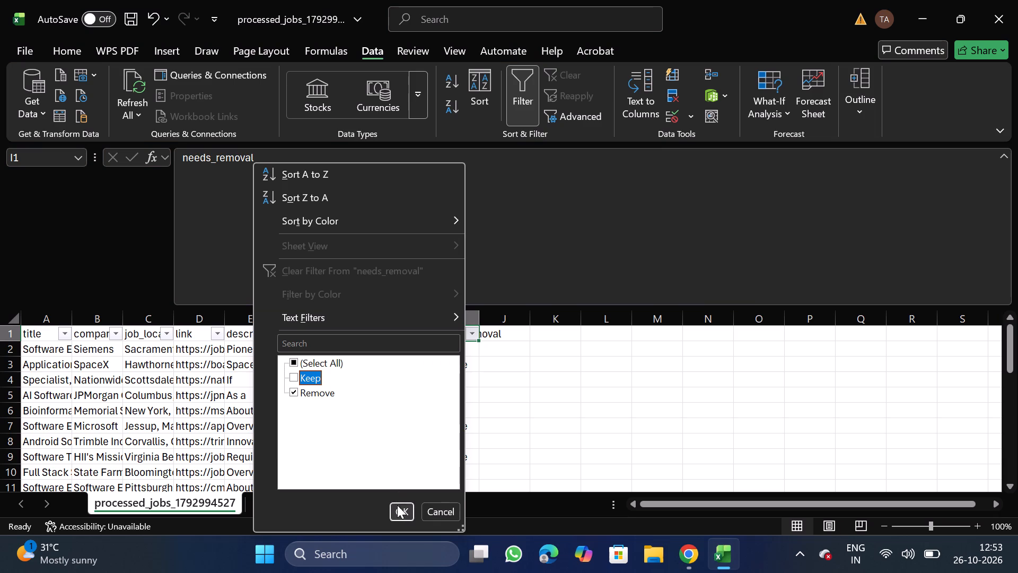
left_click(398, 507)
left_click(2, 349)
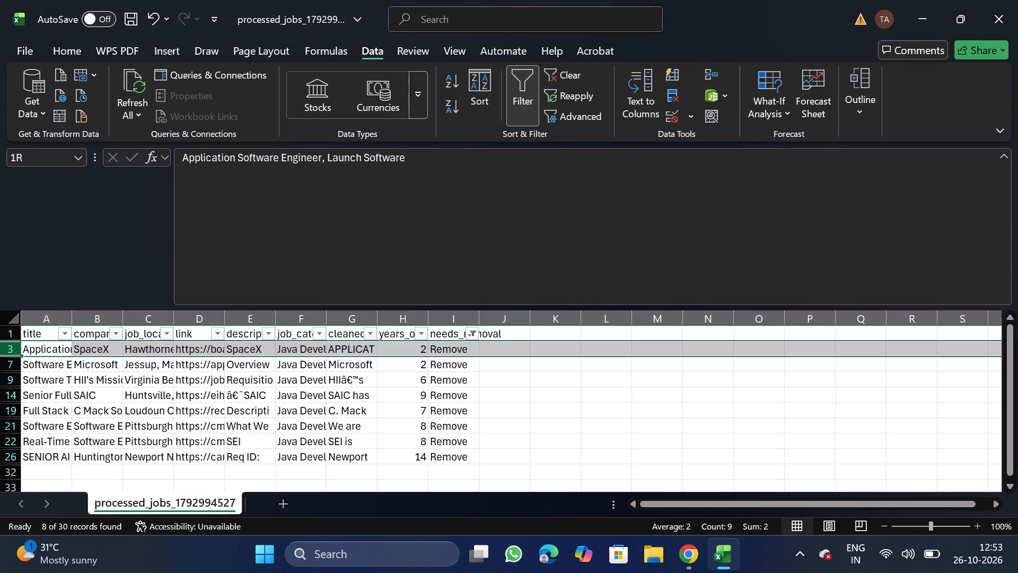
key("ctrl+shift+Down")
right_click(148, 401)
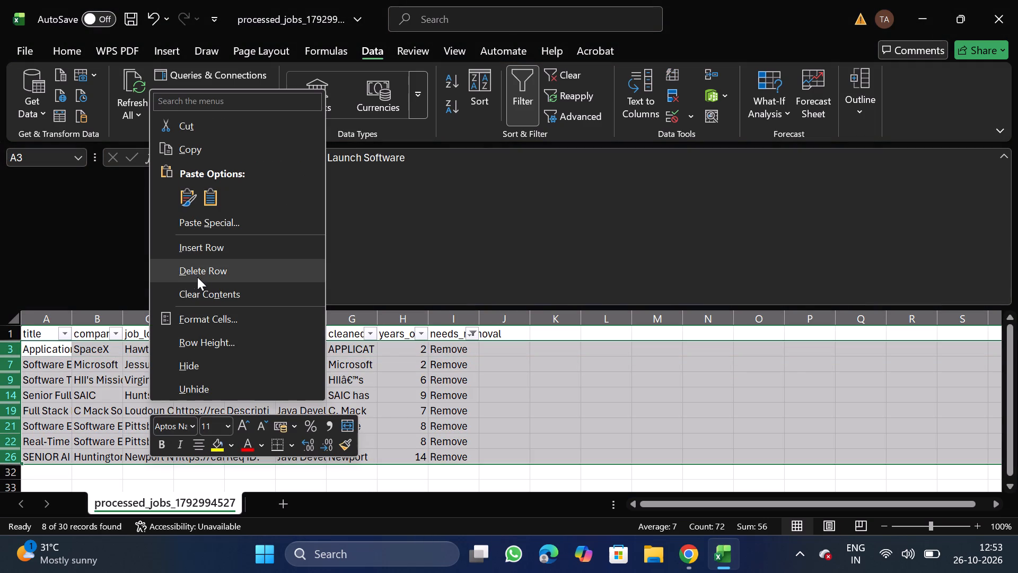
left_click(201, 277)
left_click(515, 102)
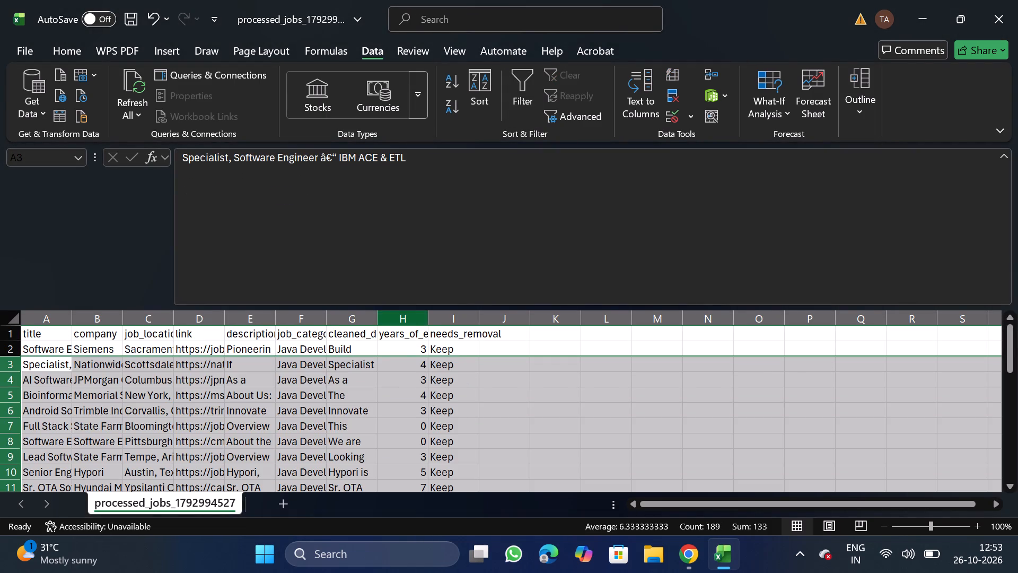
Filter years_of_experience to 8, 9, 10, 12 and 15, delete all the filtered job rows, and take the filter off.
left_click_drag(397, 335, 515, 99)
left_click(515, 99)
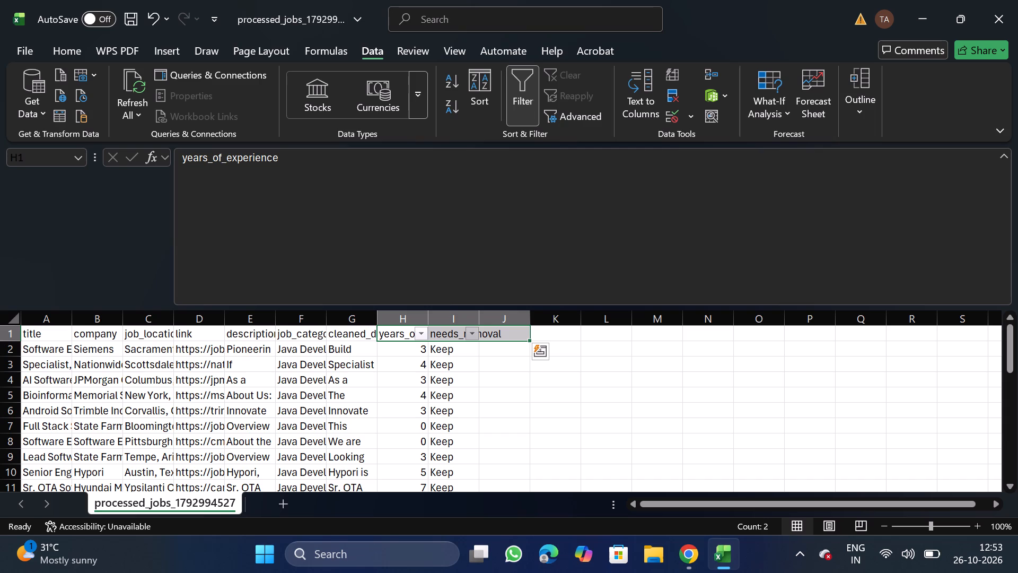
left_click(419, 338)
left_click(266, 357)
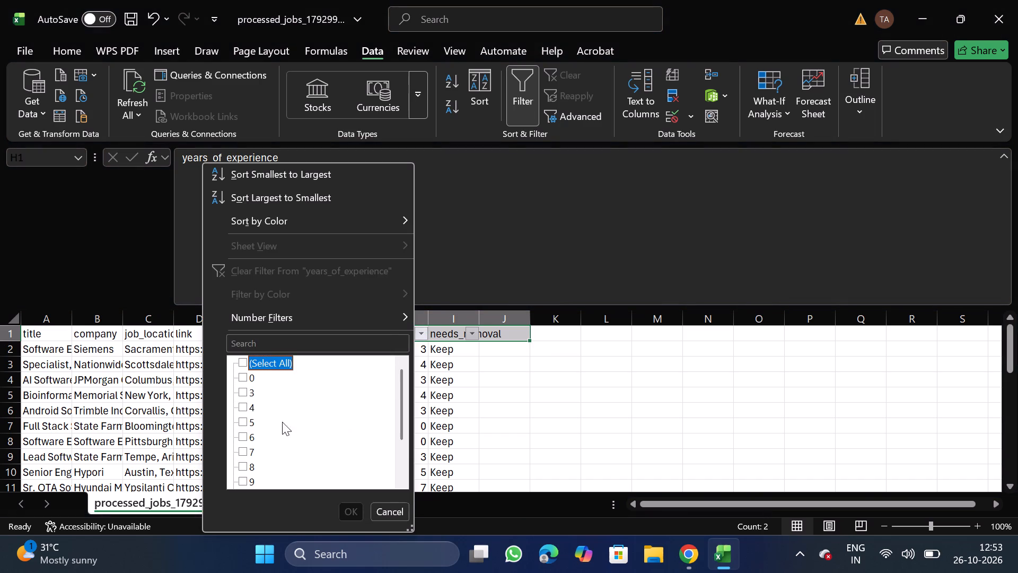
scroll(279, 437, "down", 1)
left_click(247, 404)
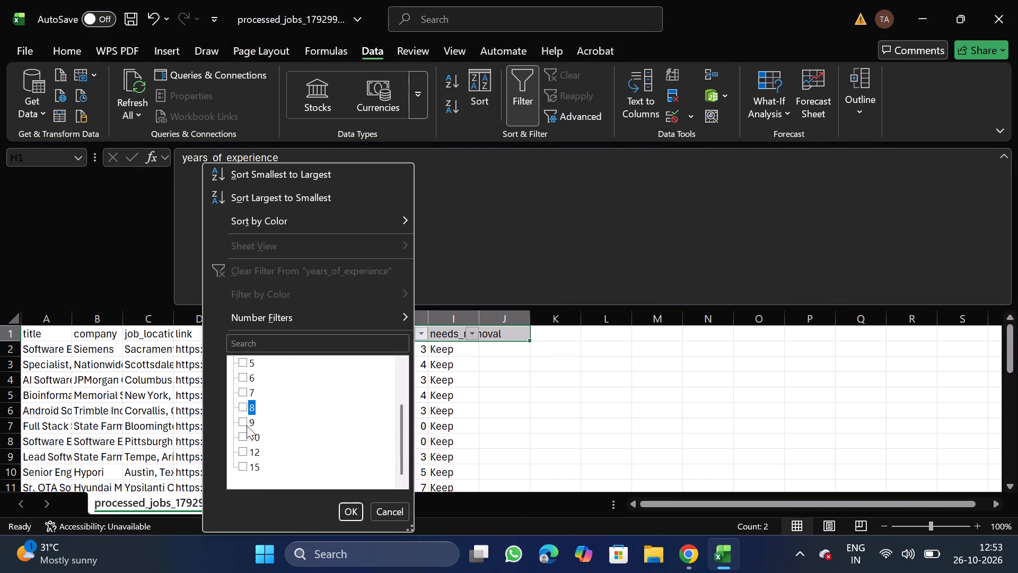
left_click(247, 428)
left_click(249, 445)
left_click(242, 437)
left_click(245, 472)
left_click(354, 511)
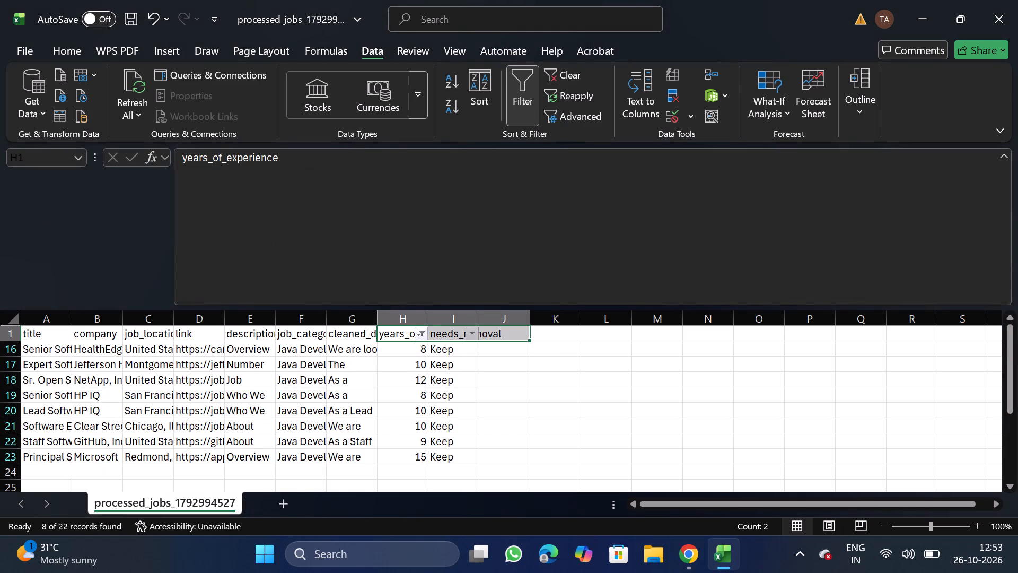
left_click(0, 353)
left_click(1, 350)
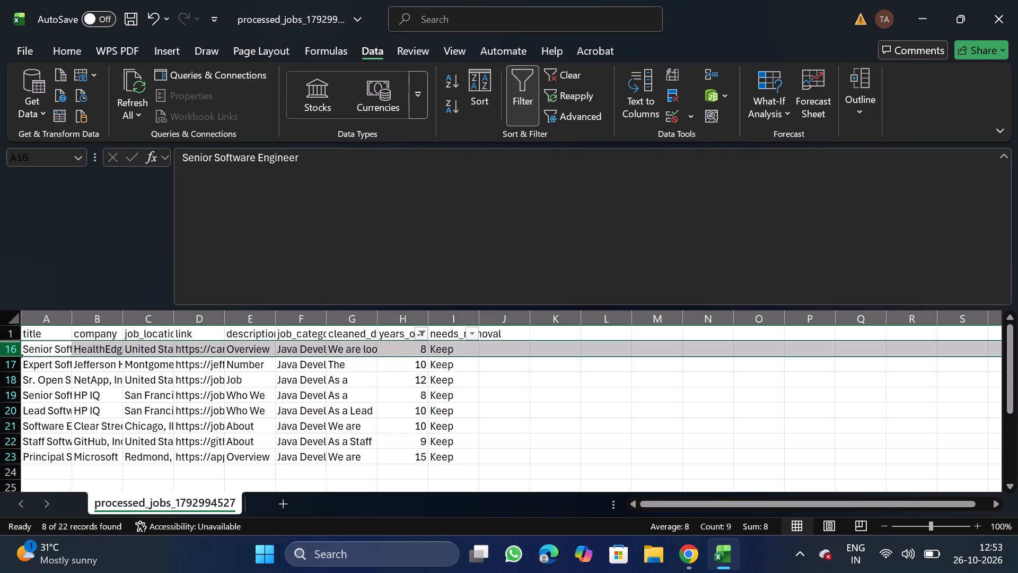
key("ctrl+shift+Down")
right_click(142, 402)
left_click(198, 264)
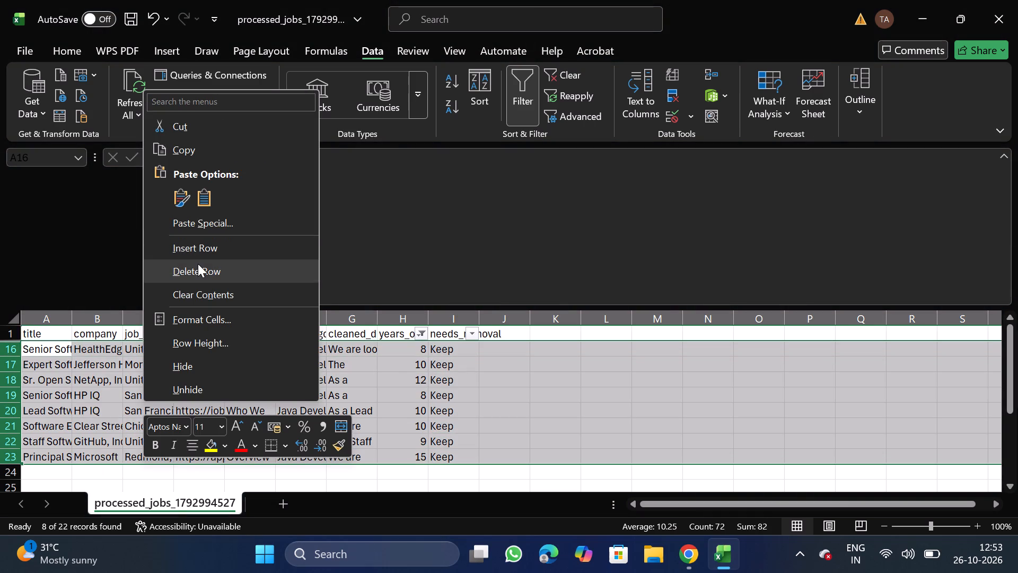
left_click(523, 88)
Delete the needs_removal column.
left_click(452, 319)
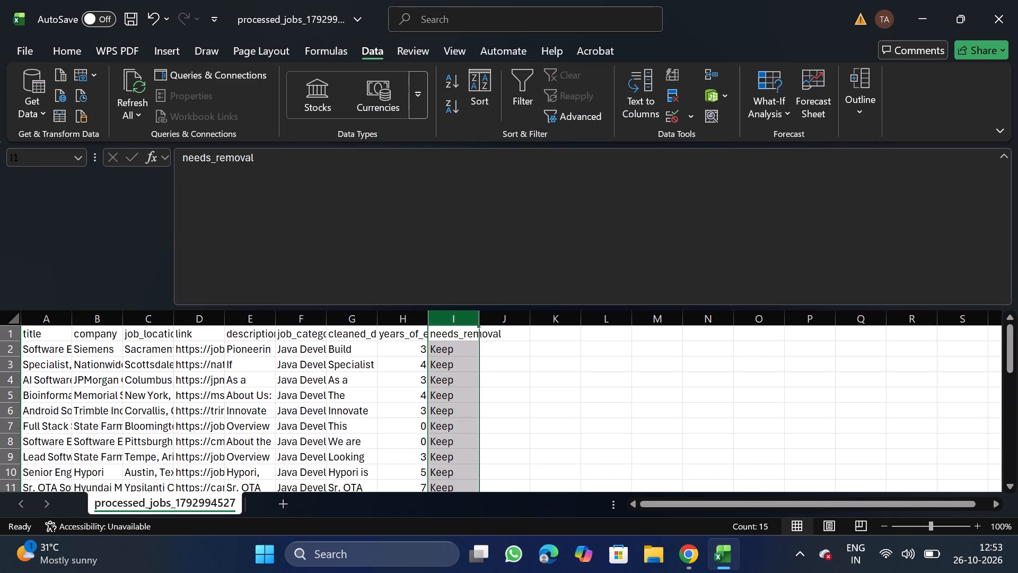
right_click(447, 385)
left_click(511, 252)
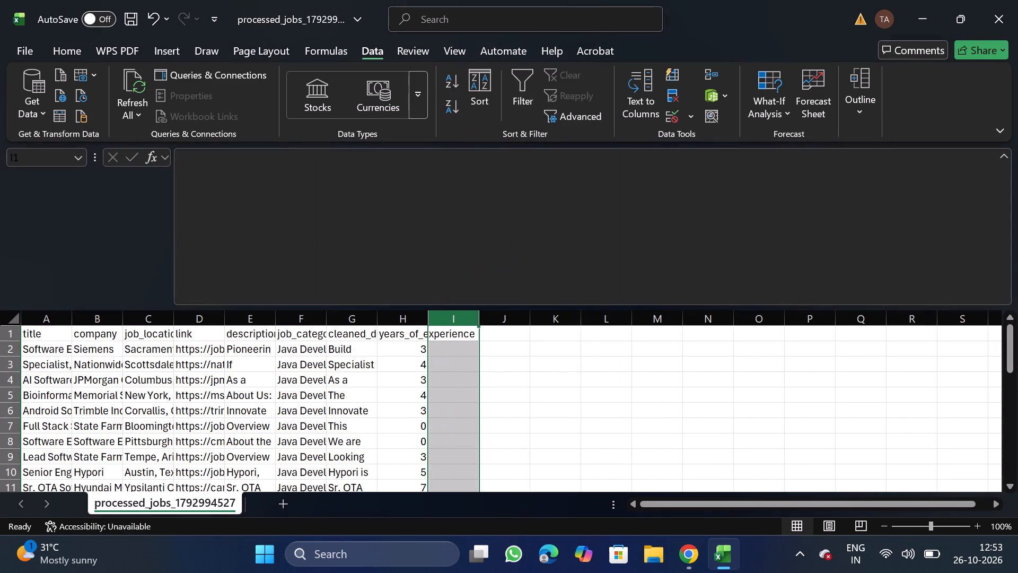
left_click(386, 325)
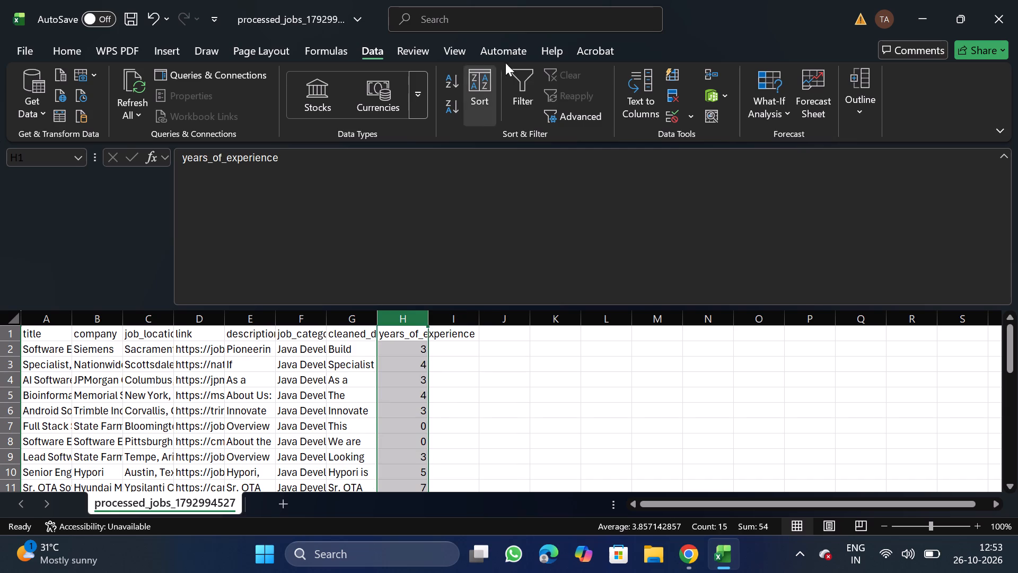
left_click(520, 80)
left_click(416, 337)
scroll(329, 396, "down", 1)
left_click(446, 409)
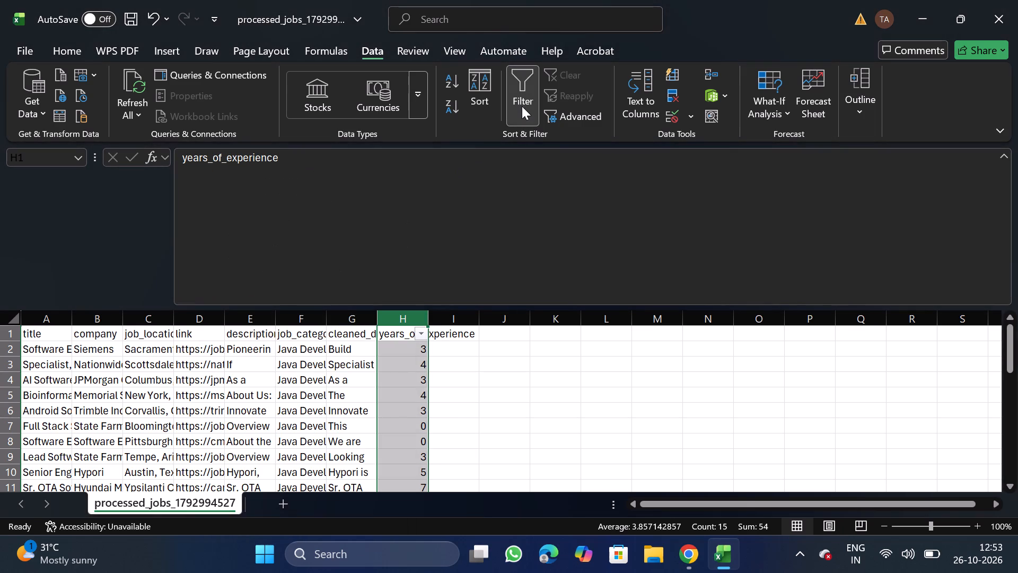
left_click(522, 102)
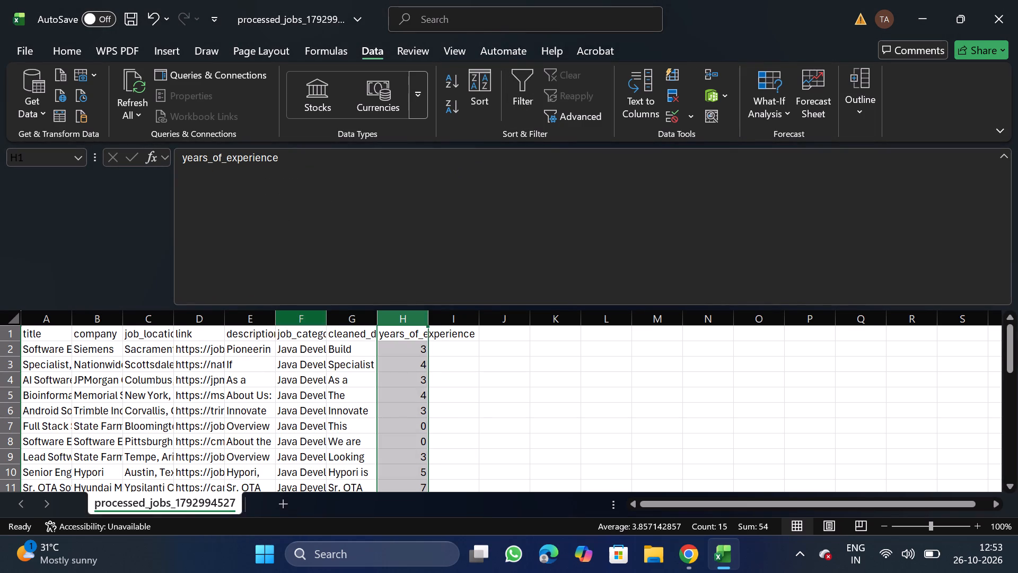
Move the job_category column in front of the title column so it comes first in the sheet.
left_click(304, 323)
key("ctrl+x")
left_click(3, 328)
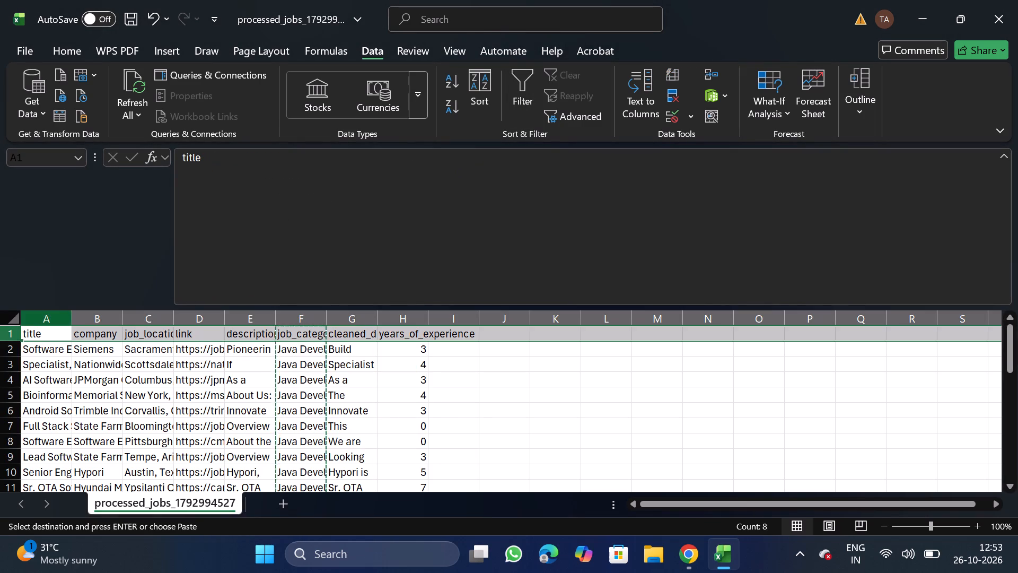
left_click_drag(47, 320, 46, 431)
left_click(46, 431)
left_click(51, 316)
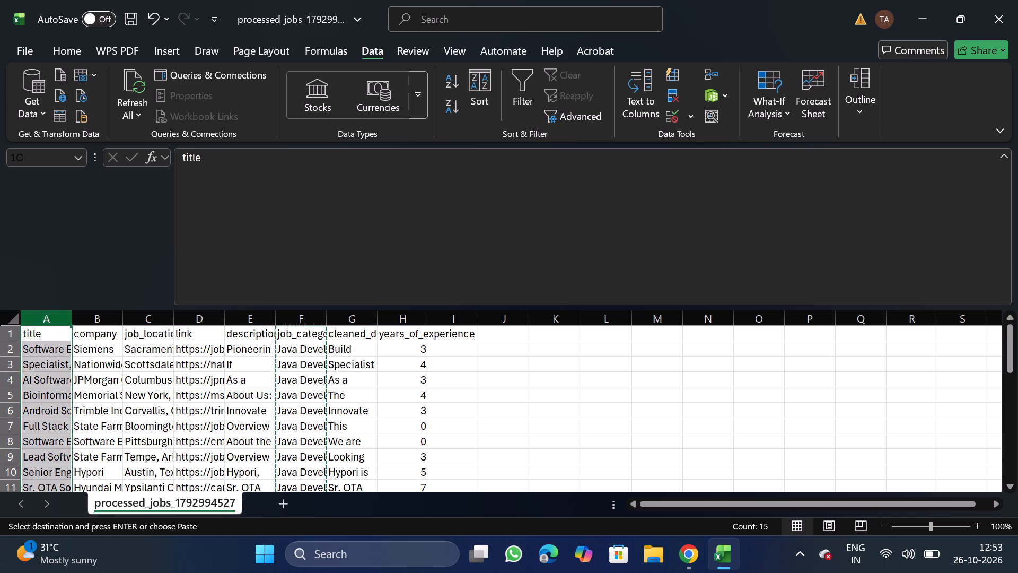
right_click(40, 371)
left_click(117, 227)
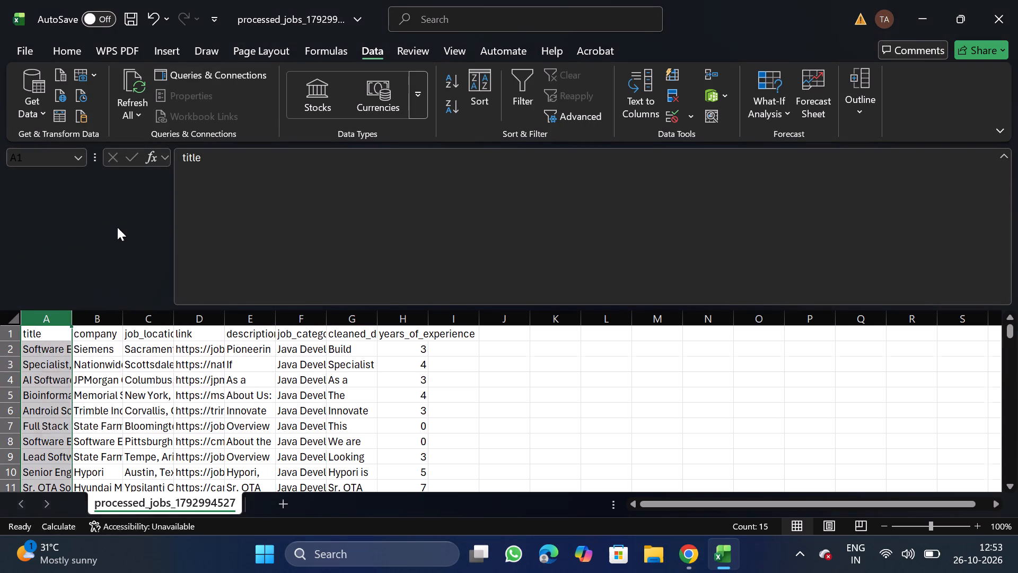
Turn off text wrapping for the description column and the cleaned description column beside it.
left_click(285, 313)
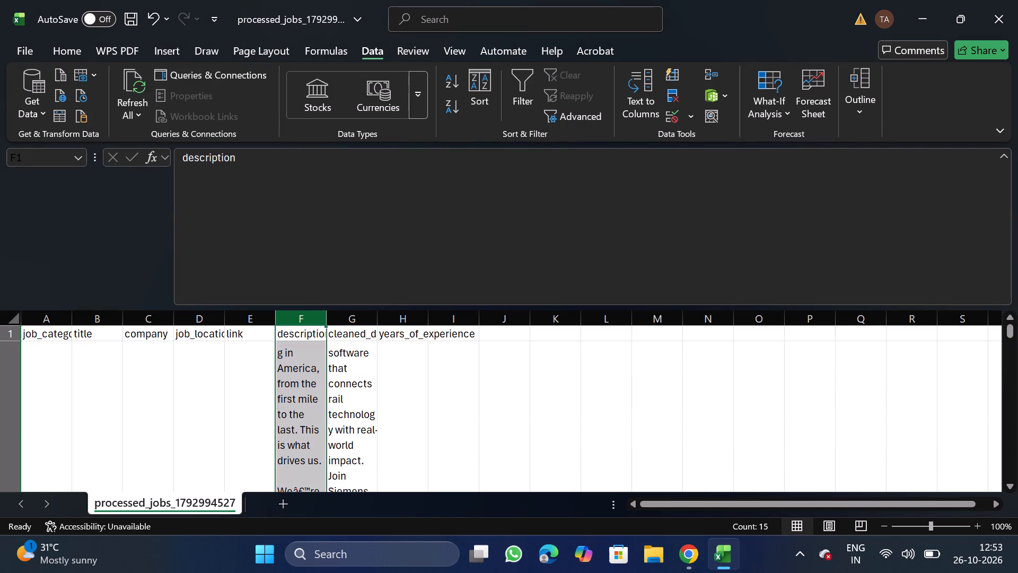
key("shift+Right")
left_click(82, 48)
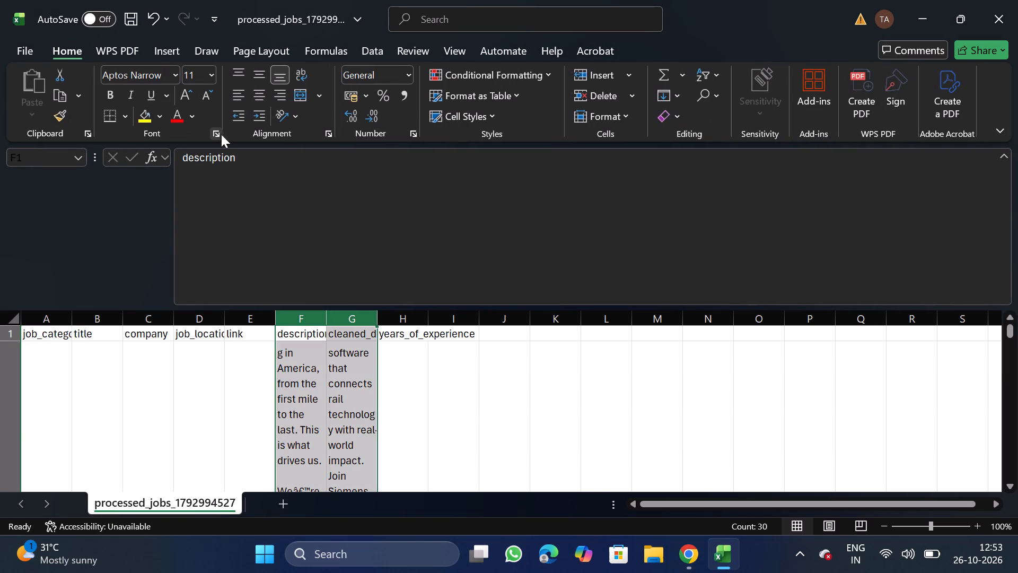
left_click(332, 132)
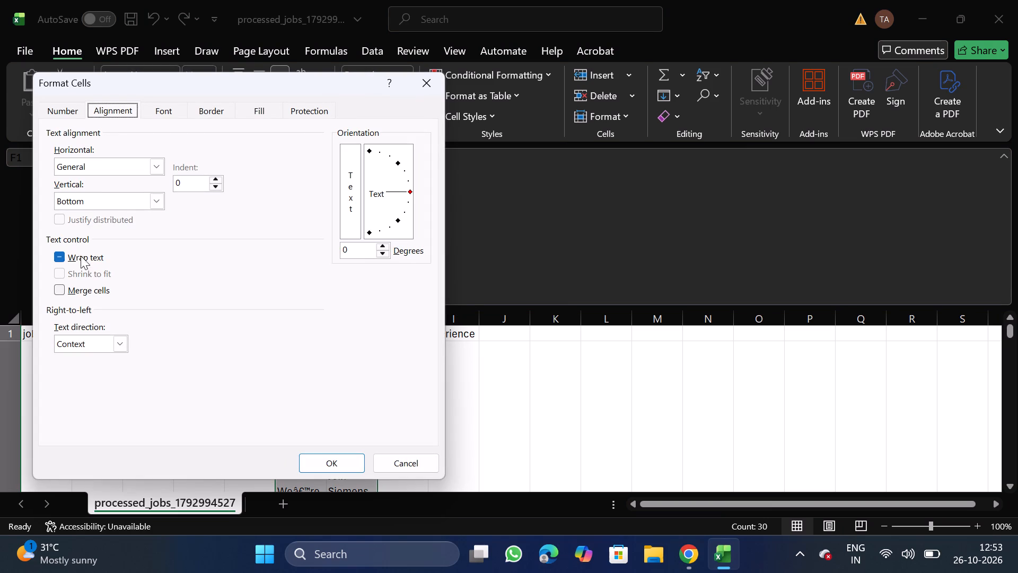
double_click(84, 261)
left_click(337, 477)
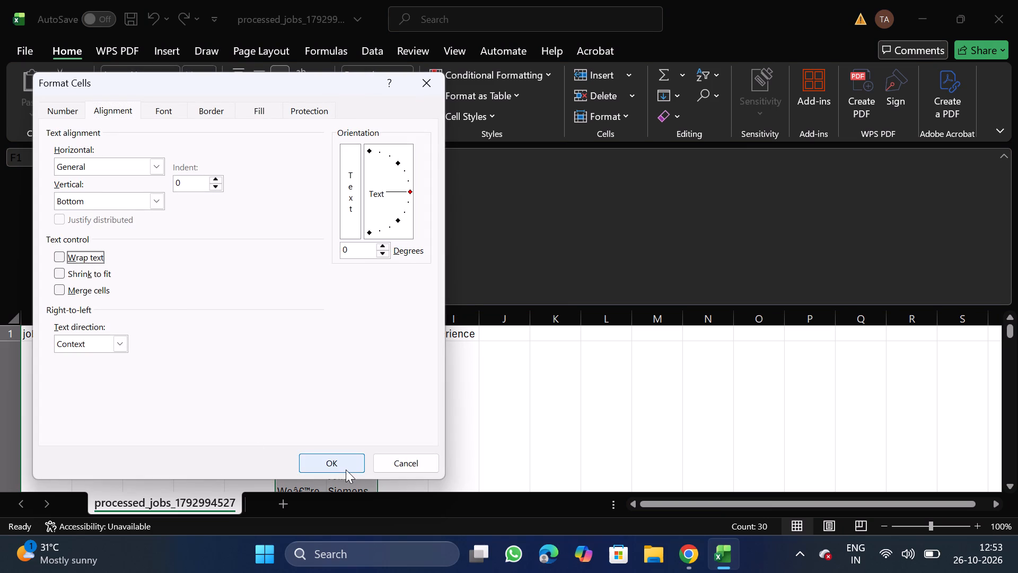
left_click(346, 470)
Move the link column to the end of the data, after years_of_experience.
left_click(244, 317)
key("ctrl+x")
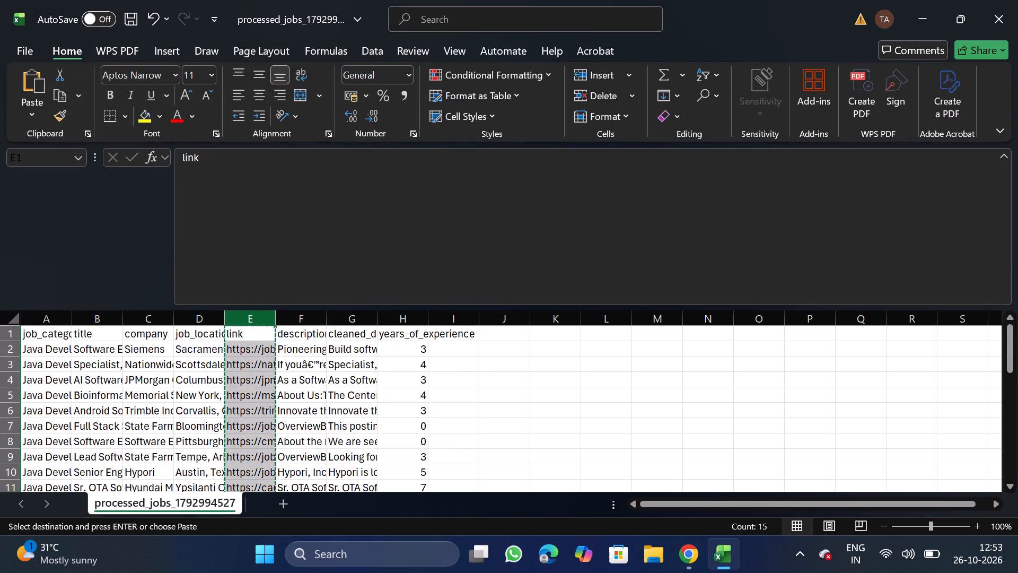
left_click_drag(449, 317, 452, 344)
right_click(452, 344)
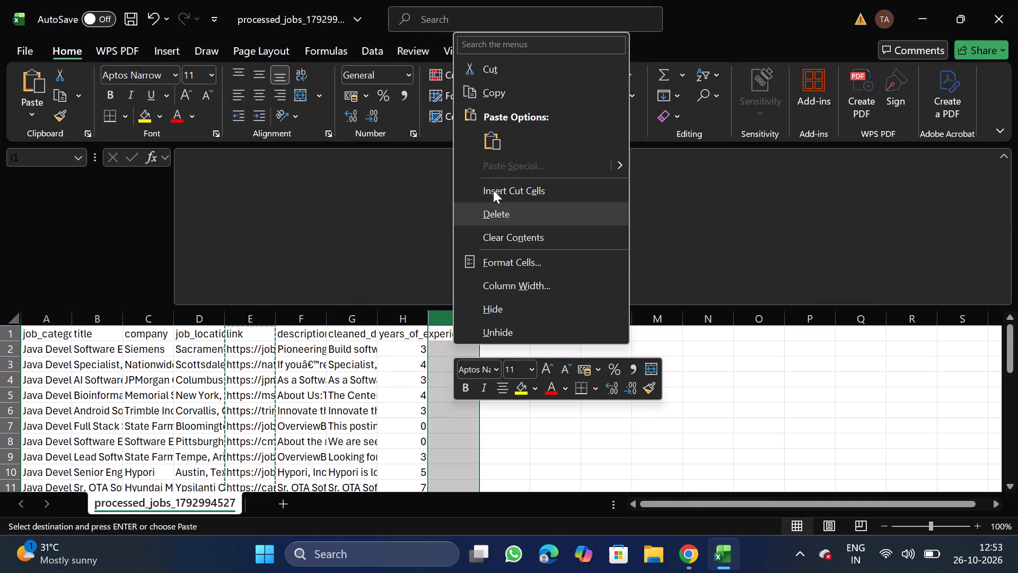
left_click(514, 193)
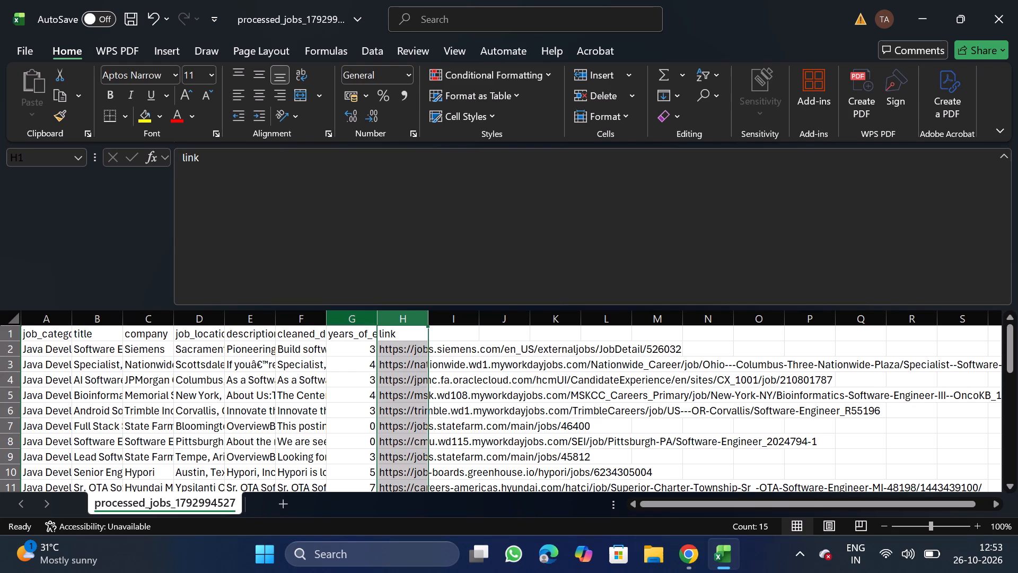
Move the years_of_experience column in front of the description column.
left_click(353, 318)
key("ctrl+x")
left_click(266, 320)
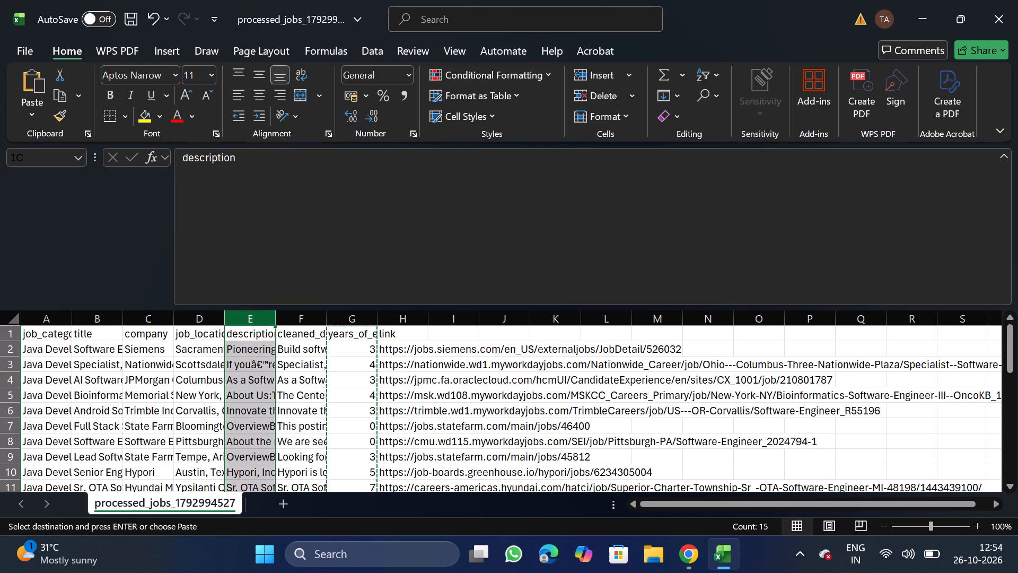
right_click(253, 390)
left_click(344, 246)
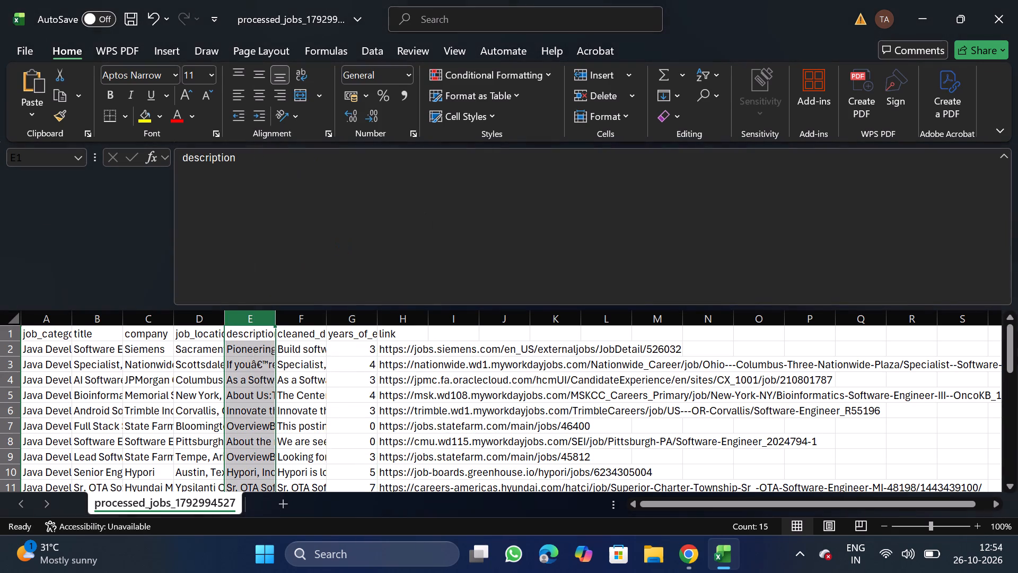
Rename the cleaned description column's header as description, reusing the text of the neighbouring description header.
left_click(291, 332)
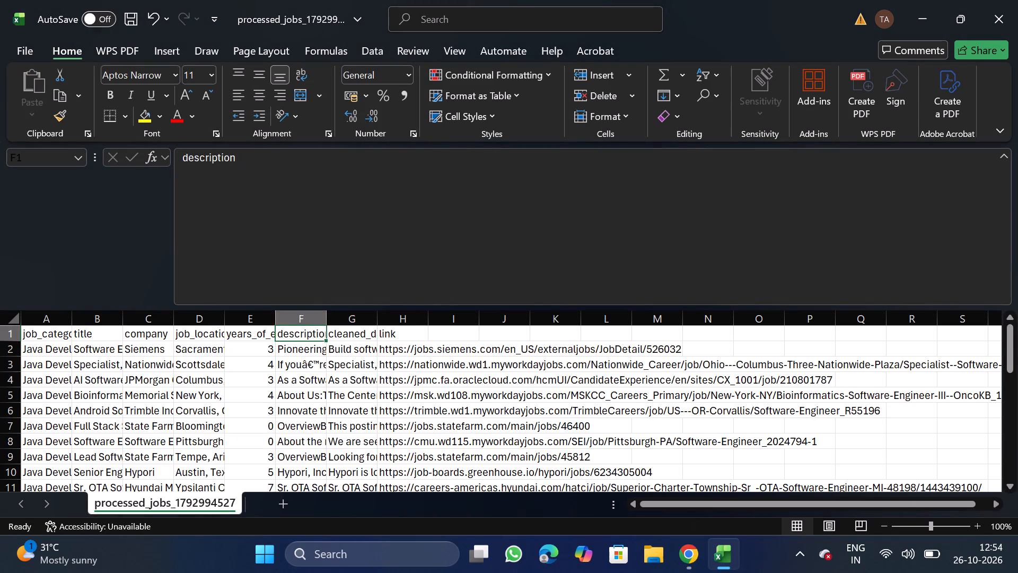
left_click_drag(181, 155, 259, 157)
key("ctrl+c")
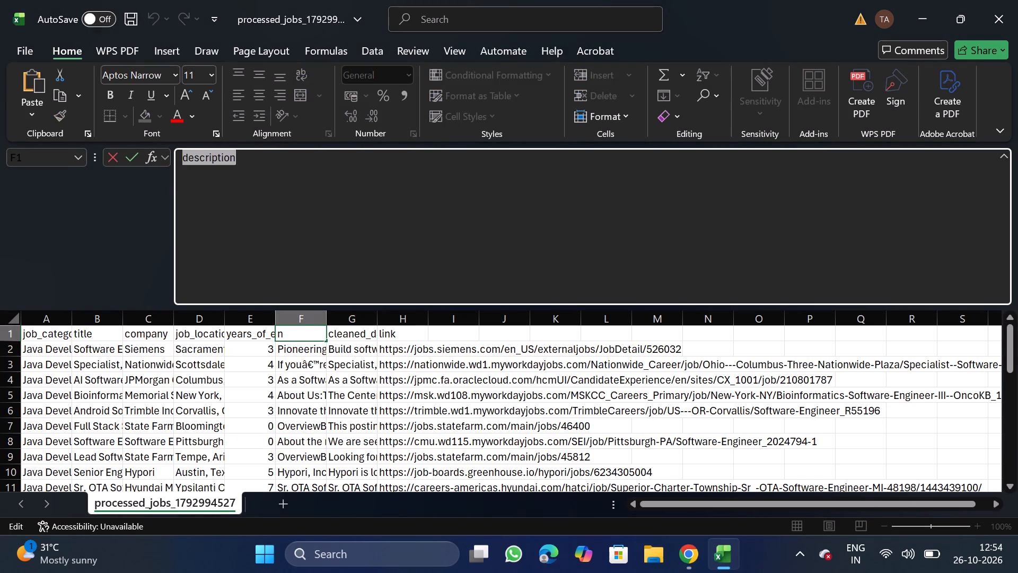
left_click(345, 328)
left_click(427, 272)
key("BackSpace")
key("BackSpace")
key("BackSpace")
key("BackSpace")
key("BackSpace")
key("BackSpace")
key("BackSpace")
key("BackSpace")
key("BackSpace")
key("BackSpace")
key("BackSpace")
key("BackSpace")
key("BackSpace")
key("BackSpace")
key("BackSpace")
key("BackSpace")
key("BackSpace")
key("BackSpace")
key("BackSpace")
key("BackSpace")
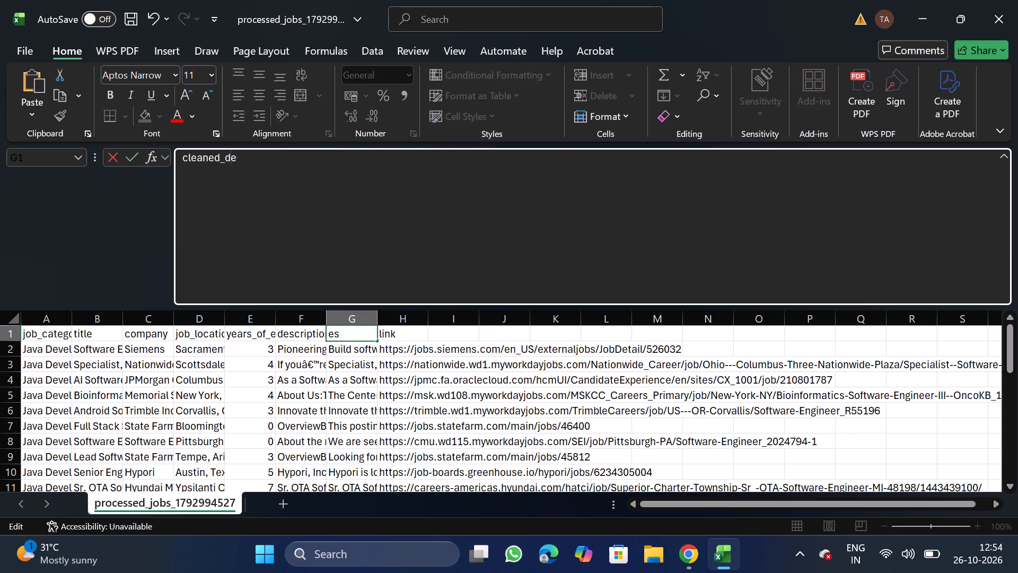
key("ctrl+v")
Rename the first description header, in F1, as original_description, copying the name from the bulk upload CSV requirements on NextGenApply's Create Job page in Chrome.
left_click(309, 328)
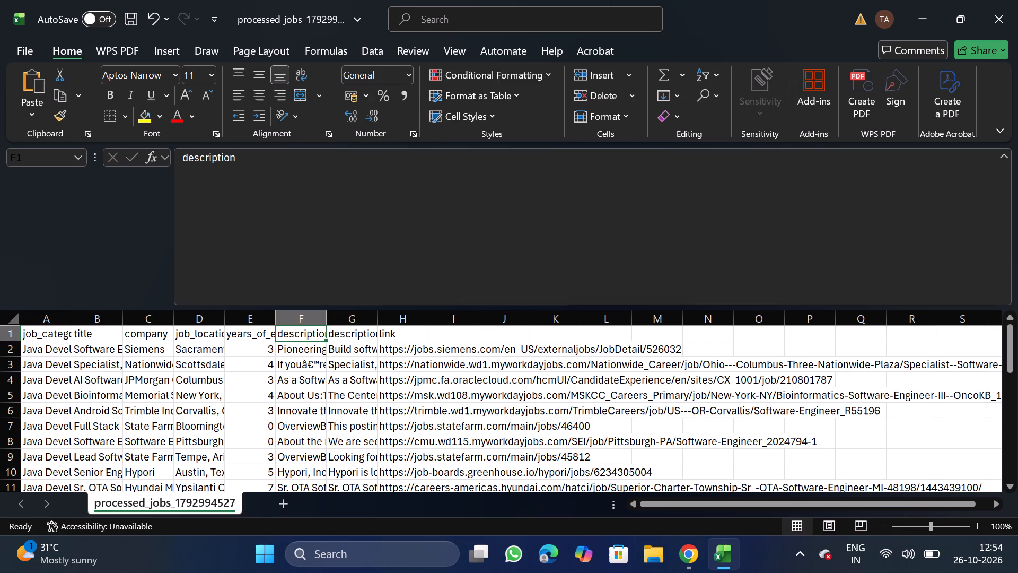
left_click(417, 215)
key("BackSpace")
key("BackSpace")
key("BackSpace")
key("BackSpace")
key("BackSpace")
key("BackSpace")
key("BackSpace")
key("BackSpace")
key("BackSpace")
key("BackSpace")
key("BackSpace")
key("BackSpace")
key("BackSpace")
key("BackSpace")
key("BackSpace")
key("BackSpace")
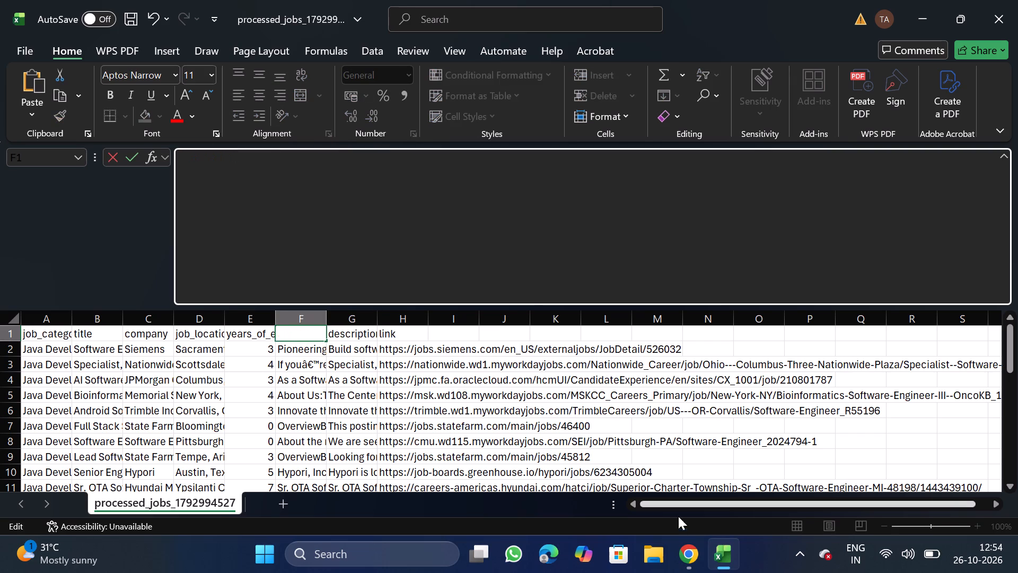
left_click(686, 565)
left_click(74, 159)
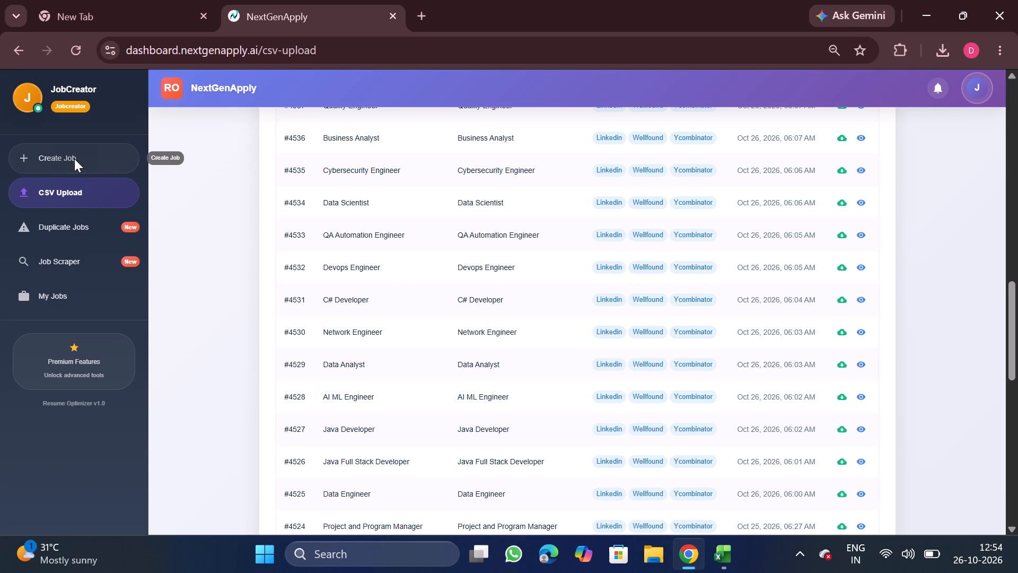
left_click(528, 142)
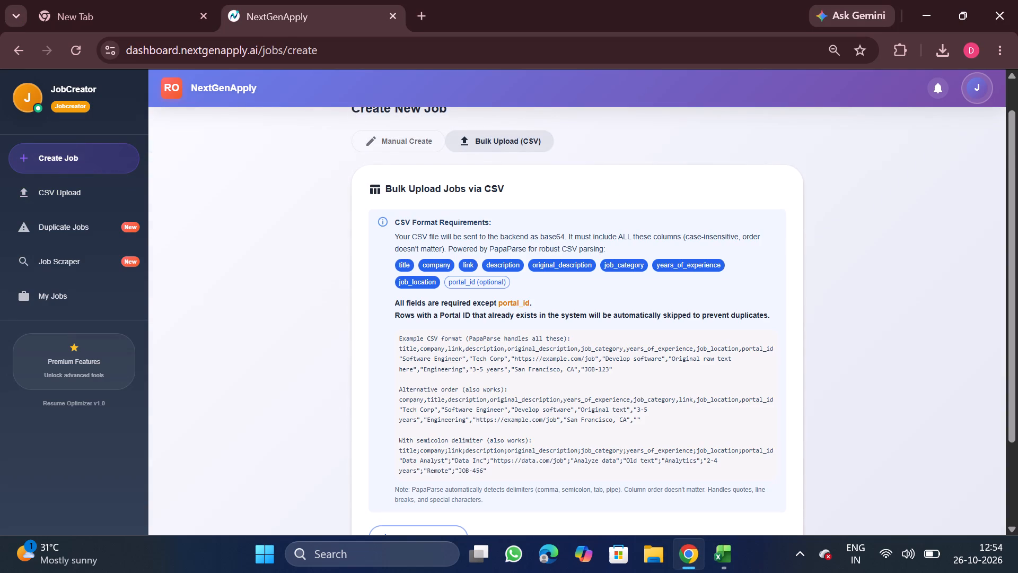
double_click(567, 257)
key("ctrl+c")
left_click(710, 572)
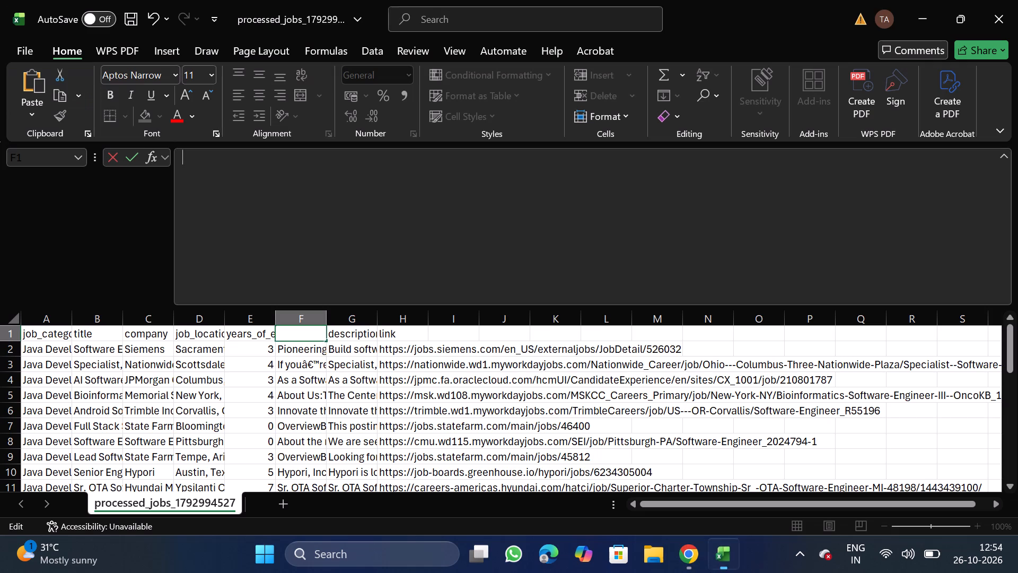
key("ctrl+v")
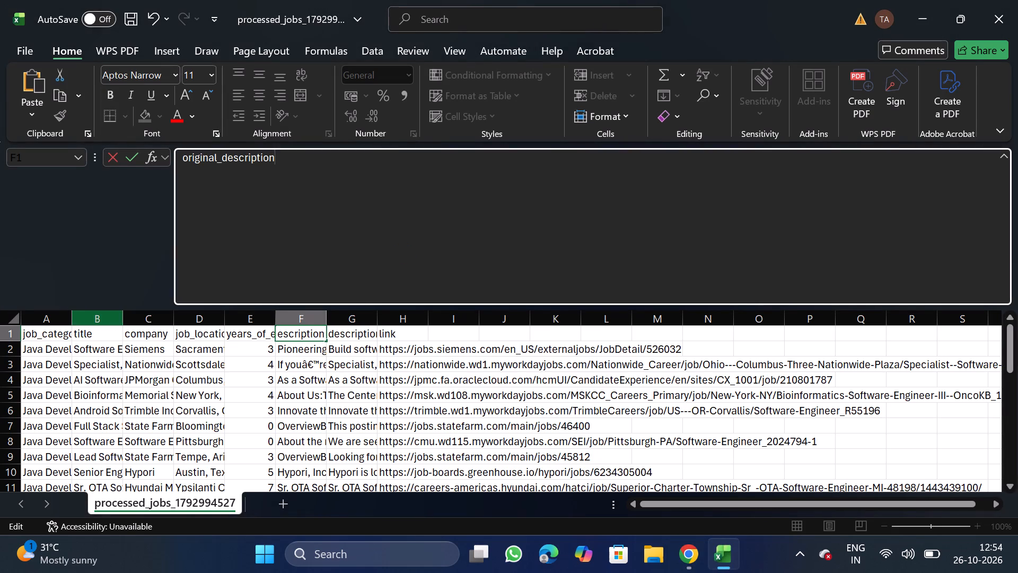
Filter the title column to Android Software Engineer and (Blanks), delete the filtered job row, and take the filter off.
left_click(92, 318)
left_click(367, 42)
left_click(543, 99)
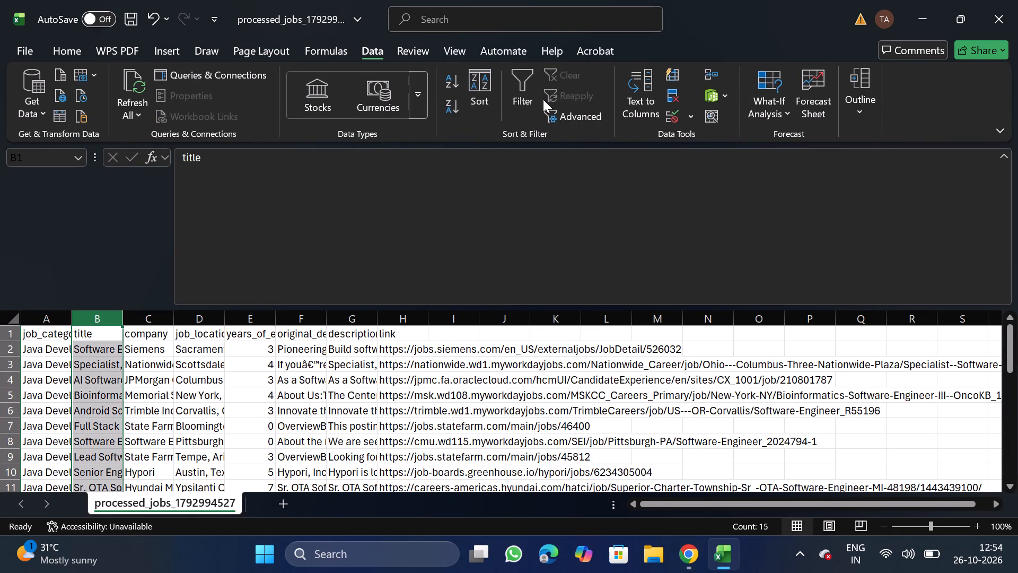
left_click(512, 96)
left_click(118, 337)
scroll(281, 425, "right", 1)
double_click(334, 531)
left_click_drag(334, 531, 630, 572)
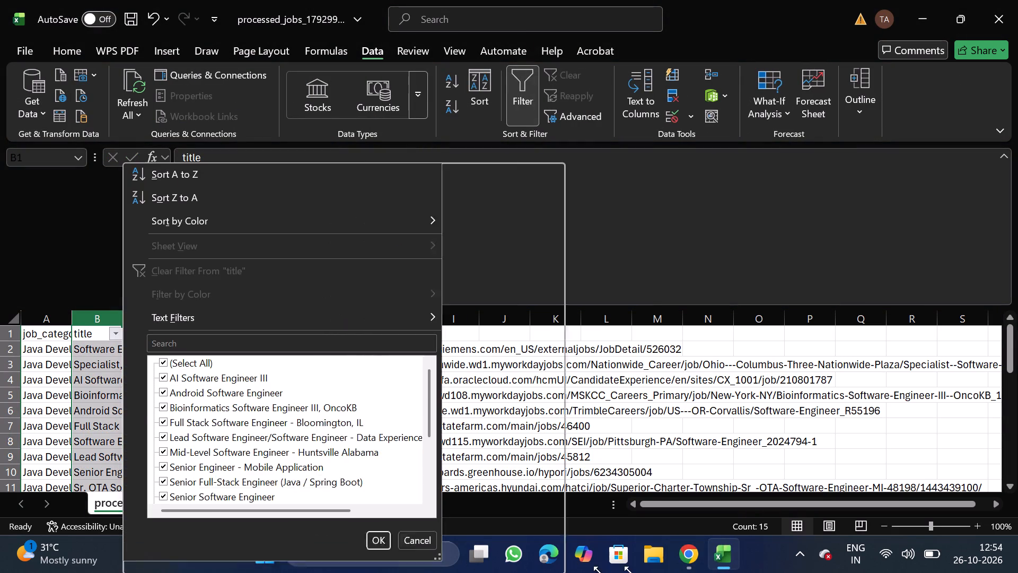
left_click_drag(630, 572, 667, 572)
left_click(183, 364)
left_click(224, 396)
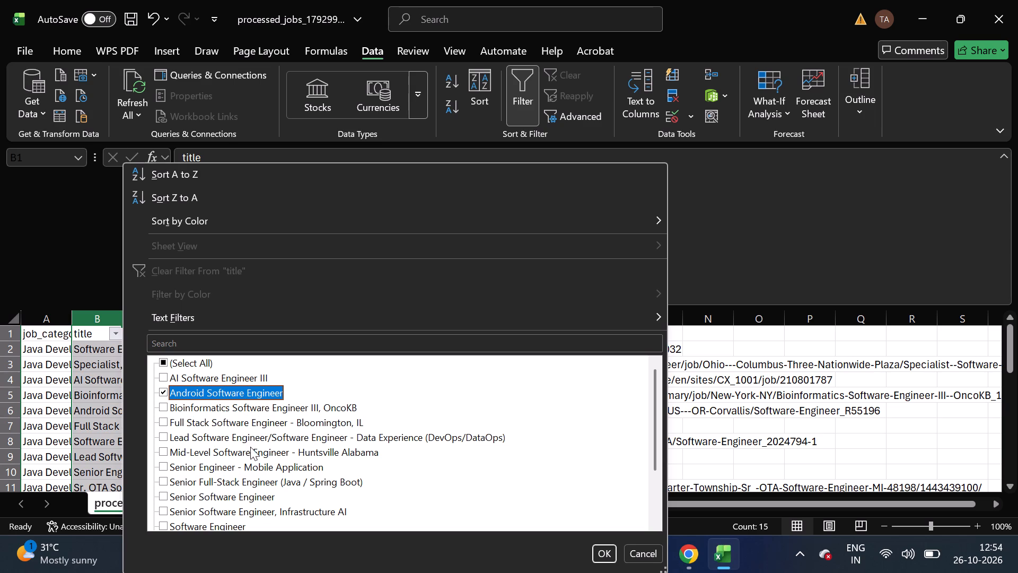
scroll(228, 508, "down", 3)
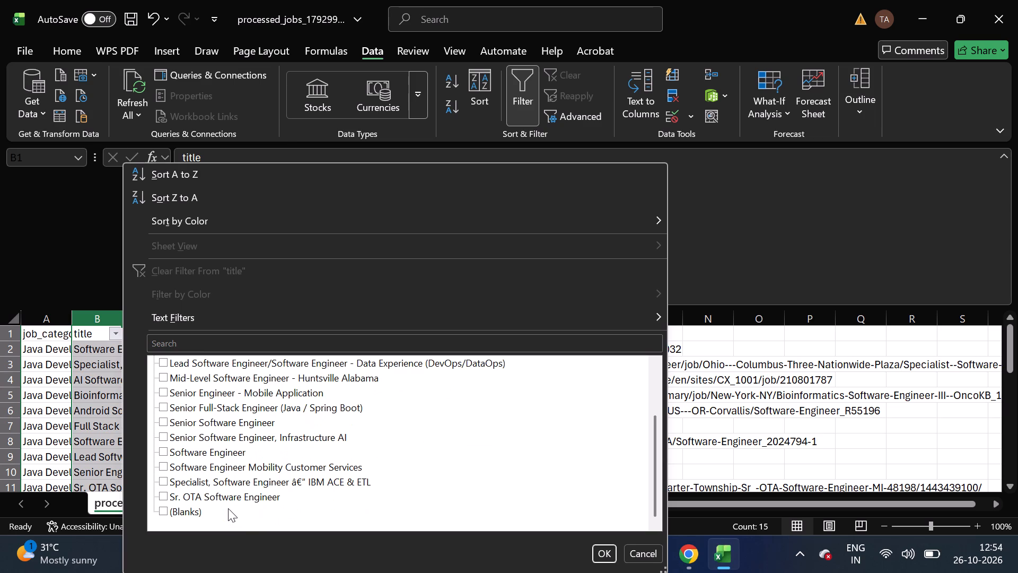
left_click(168, 510)
scroll(403, 520, "right", 3)
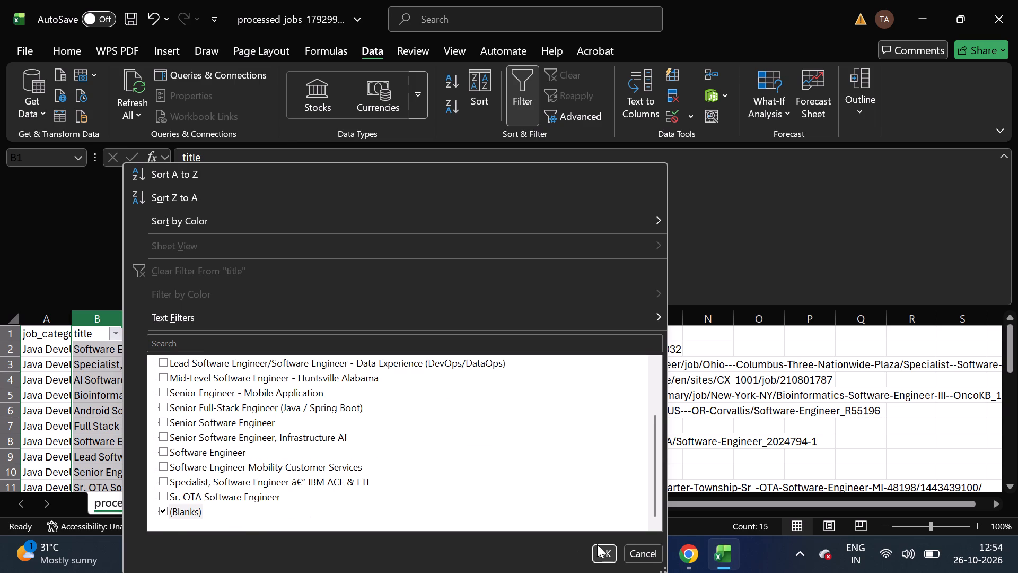
left_click(605, 550)
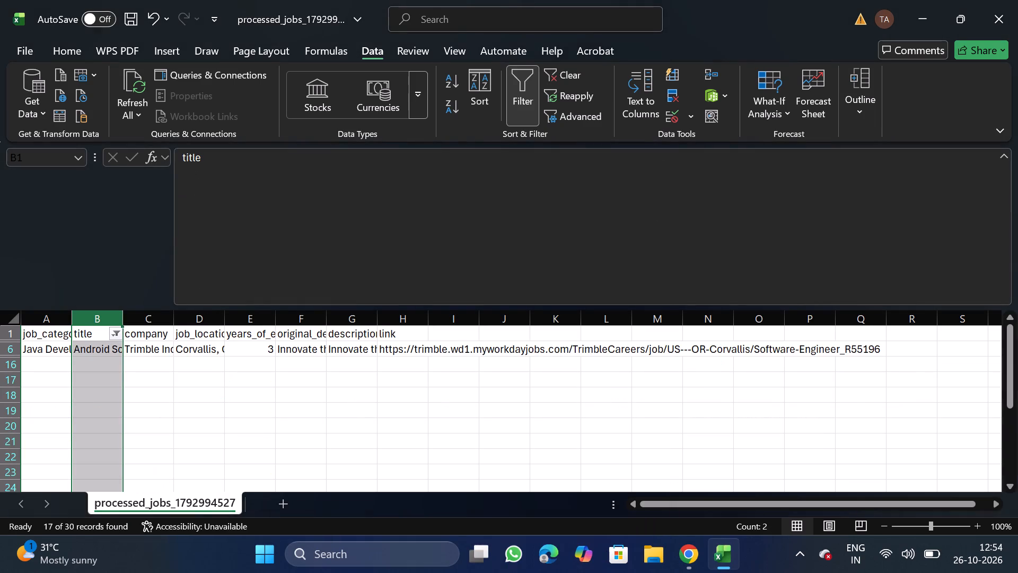
left_click(0, 353)
left_click(7, 351)
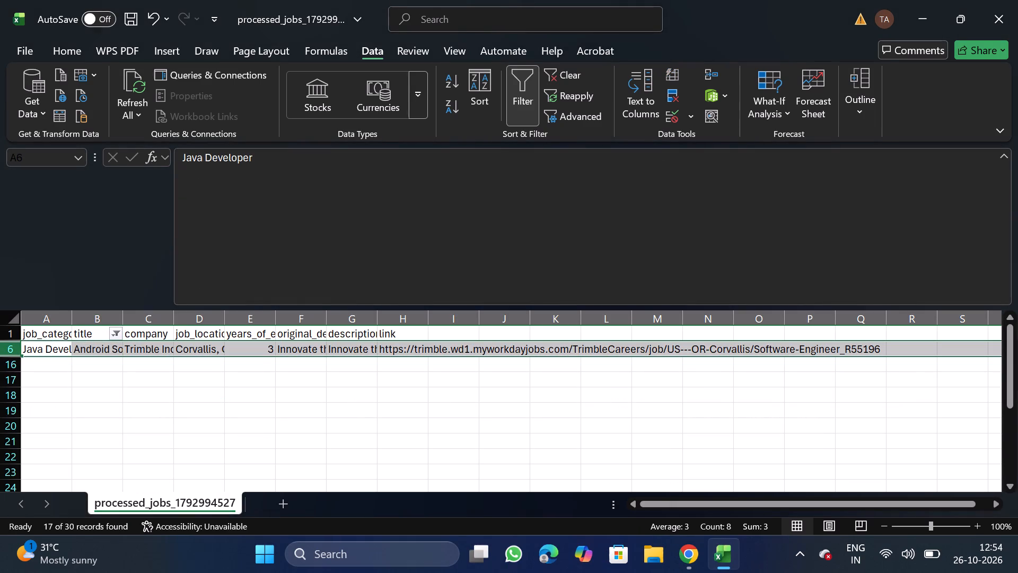
right_click(47, 350)
left_click(122, 218)
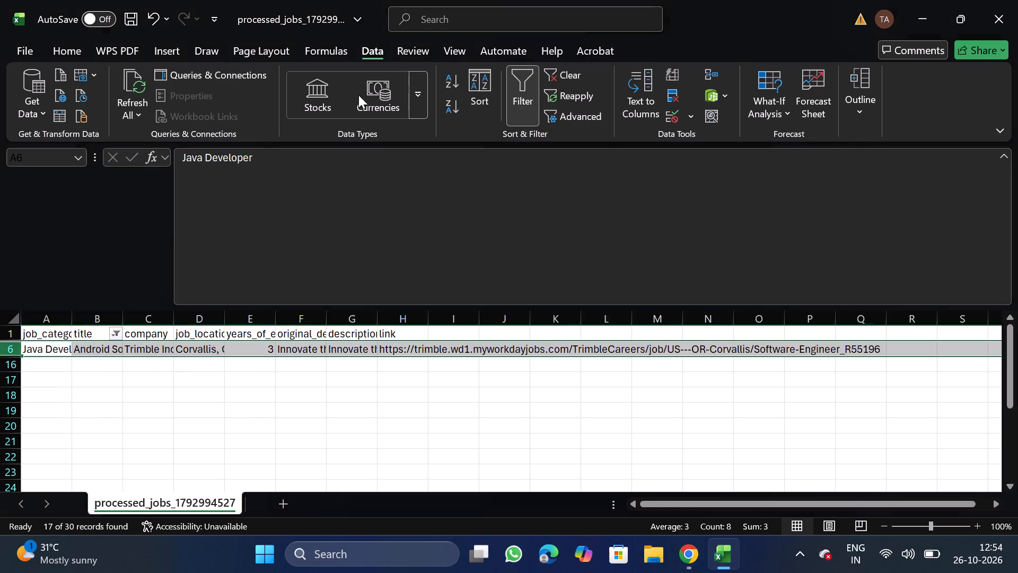
left_click(525, 99)
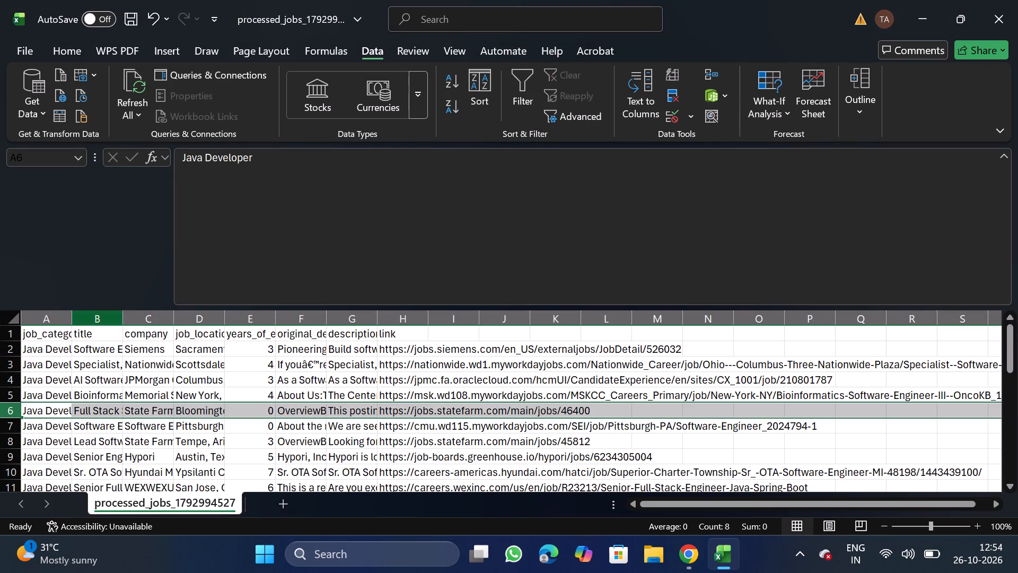
Filter the title column for titles containing lead to check the matching job, and take the filter off.
left_click(103, 323)
left_click(519, 95)
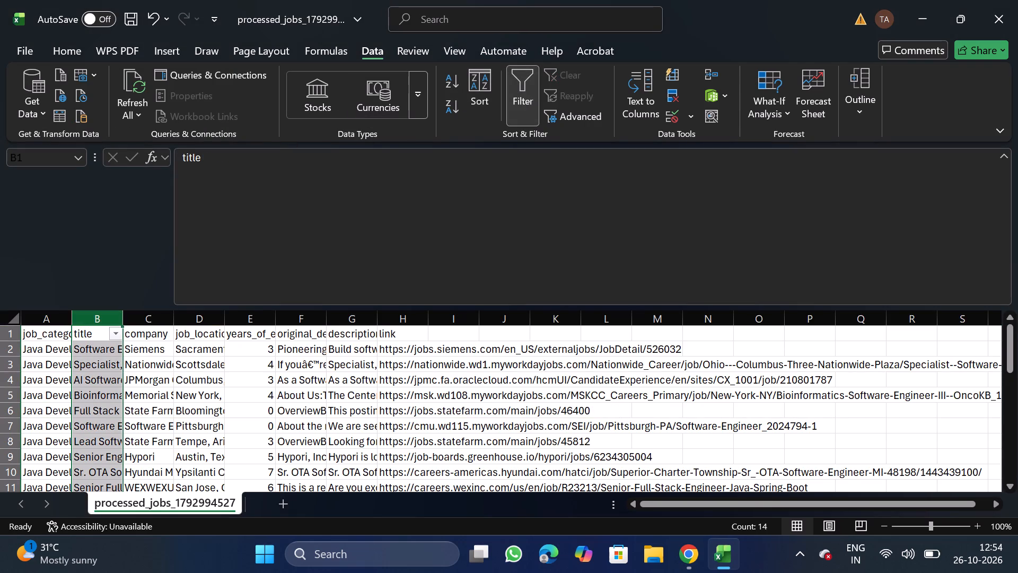
left_click(117, 334)
left_click(266, 345)
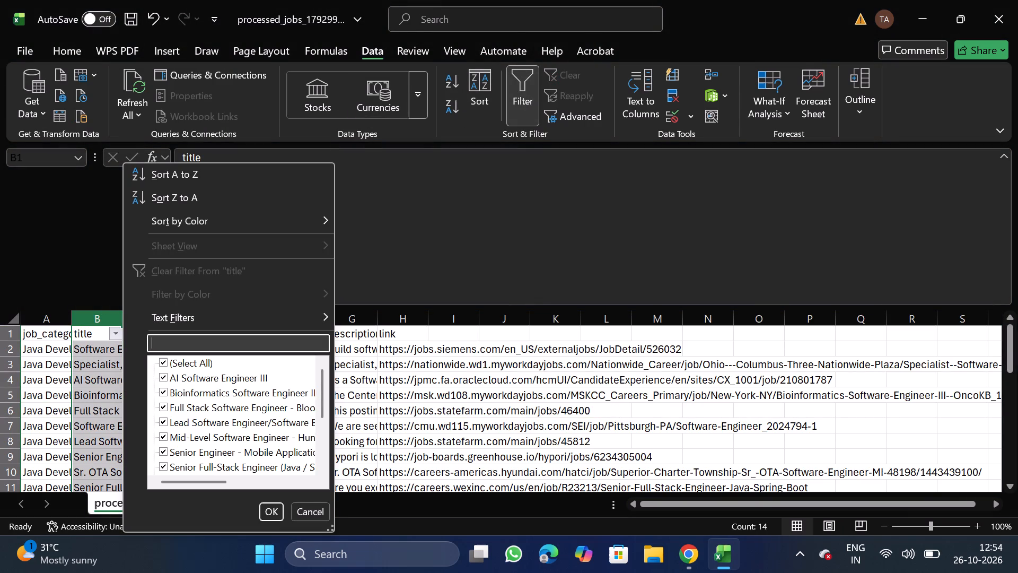
type("lead")
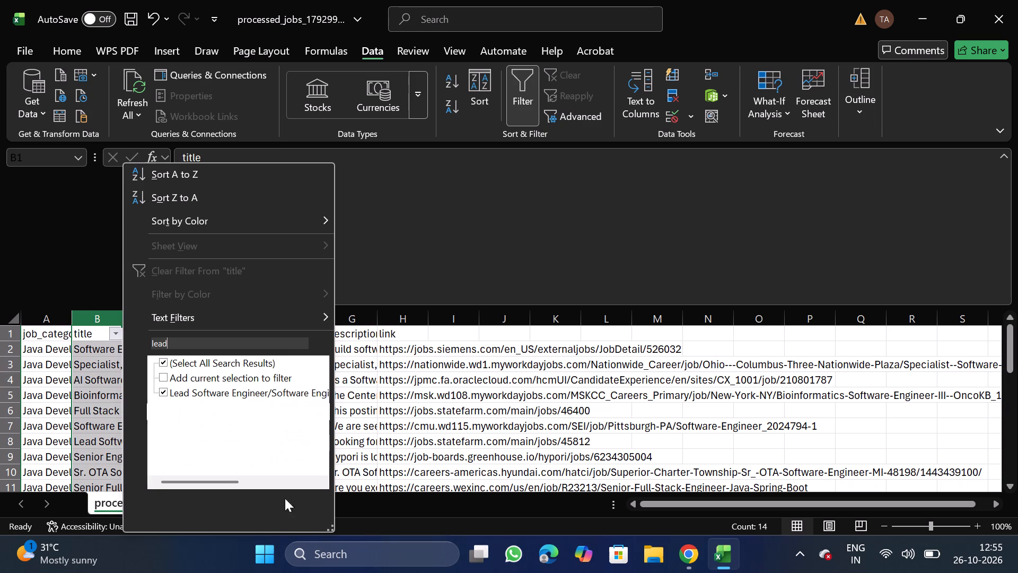
left_click(271, 513)
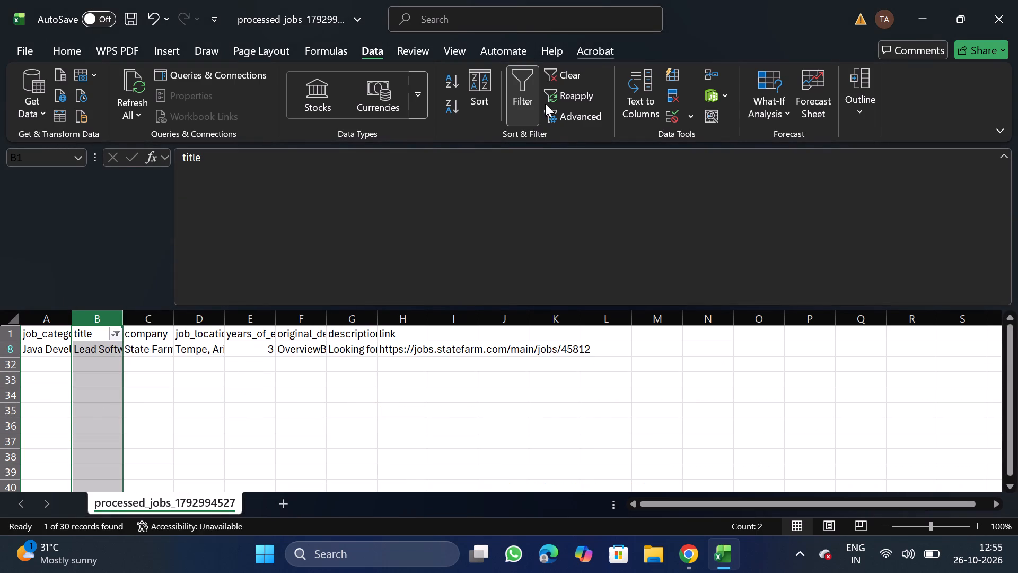
left_click(525, 112)
Add a filter to the company column and search its values for walmart, dried and capital.
left_click(155, 318)
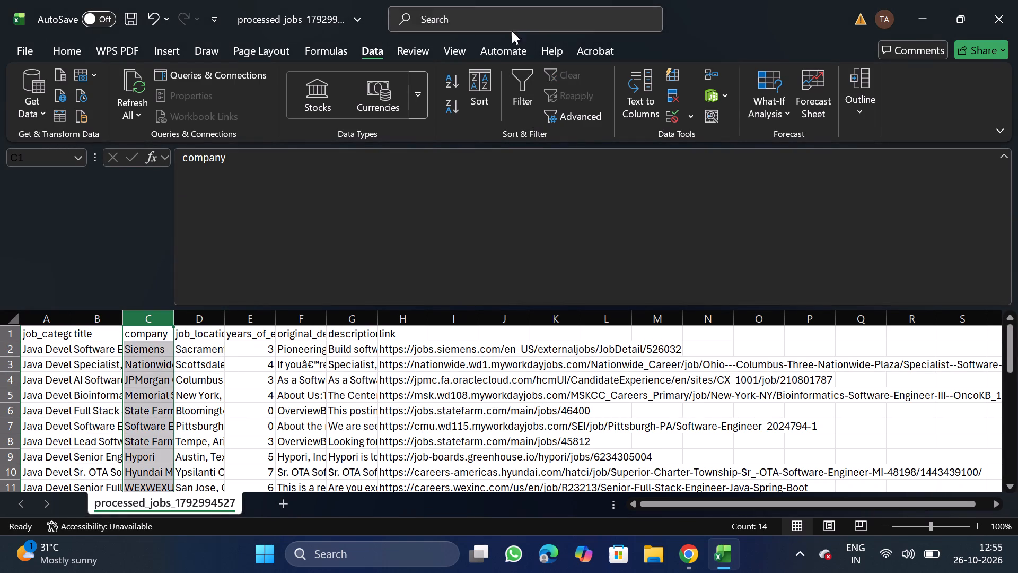
left_click(531, 95)
left_click(170, 334)
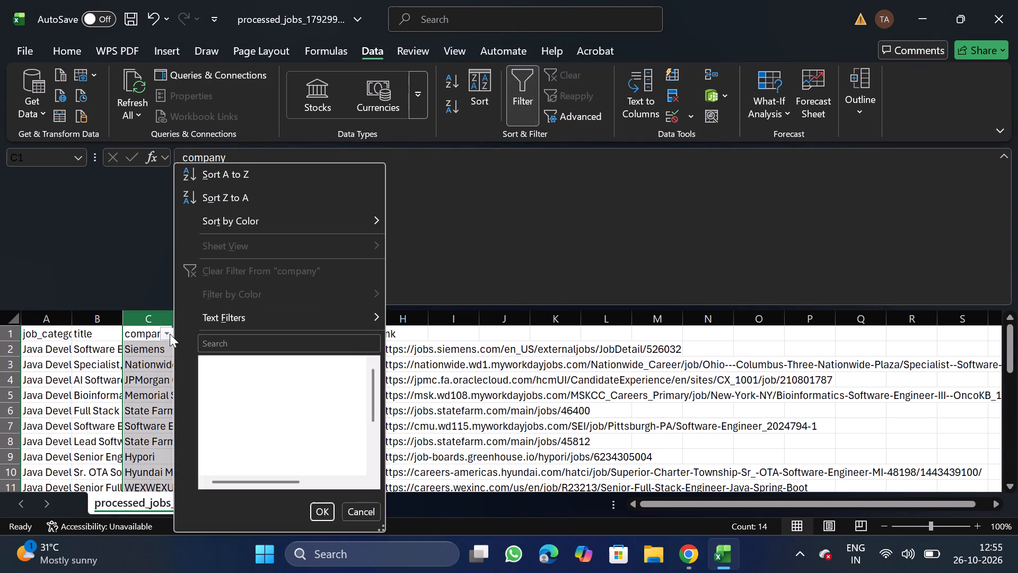
left_click(252, 344)
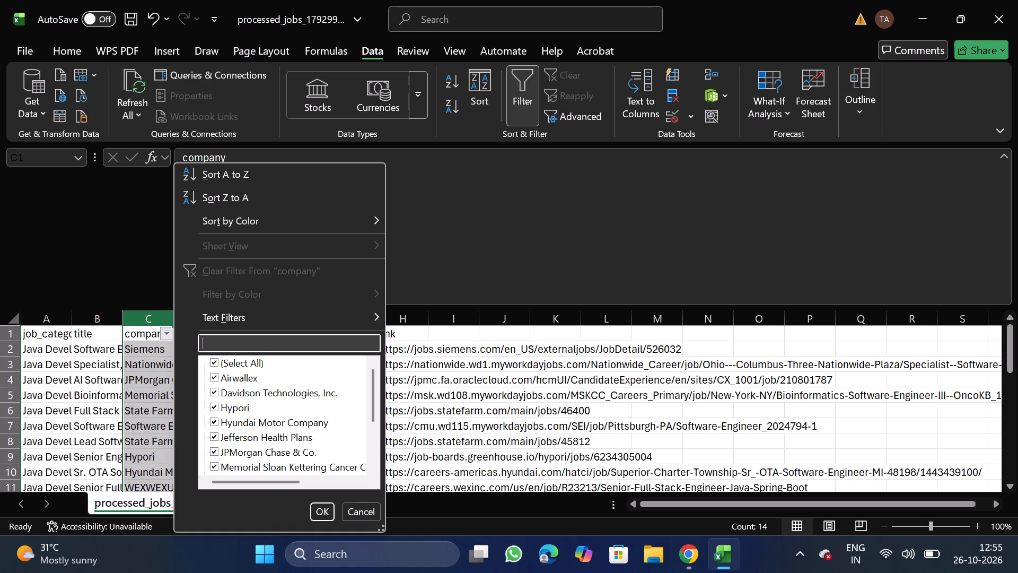
key("w")
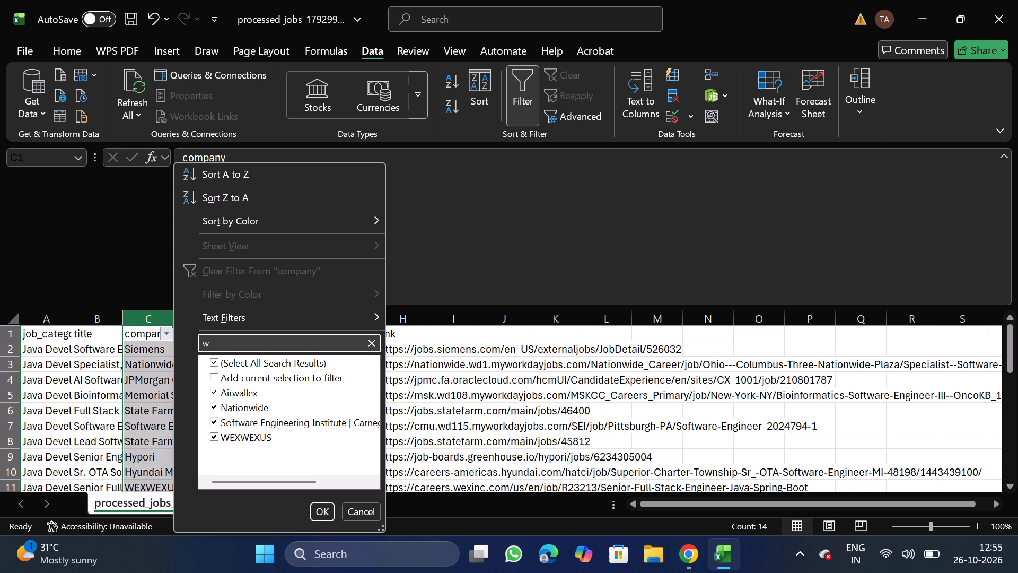
type("almart")
key("BackSpace")
key("BackSpace")
key("BackSpace")
key("BackSpace")
key("BackSpace")
key("BackSpace")
key("BackSpace")
key("BackSpace")
key("BackSpace")
key("BackSpace")
key("BackSpace")
key("BackSpace")
key("BackSpace")
key("BackSpace")
key("BackSpace")
key("BackSpace")
key("BackSpace")
key("BackSpace")
key("BackSpace")
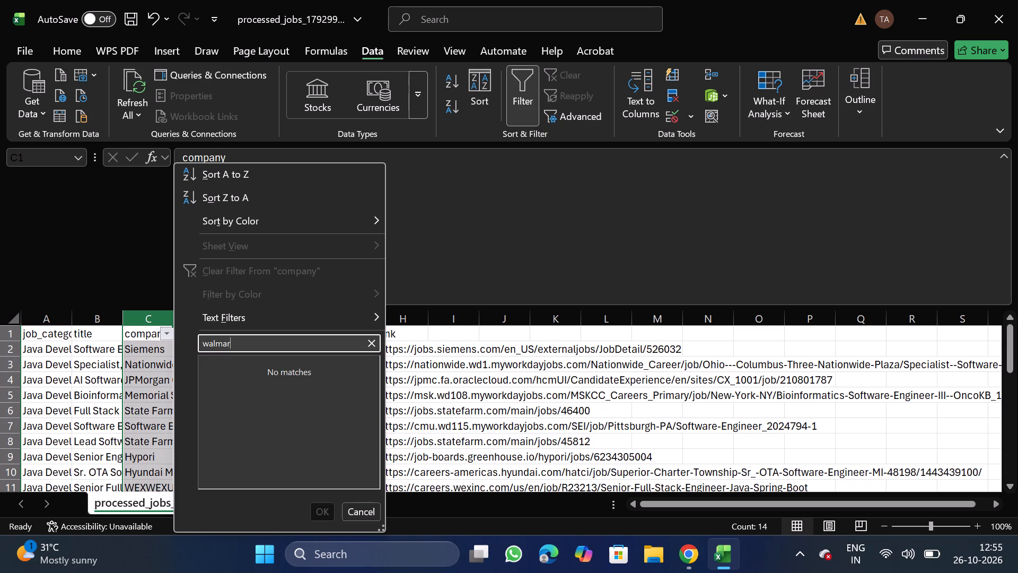
type("dried")
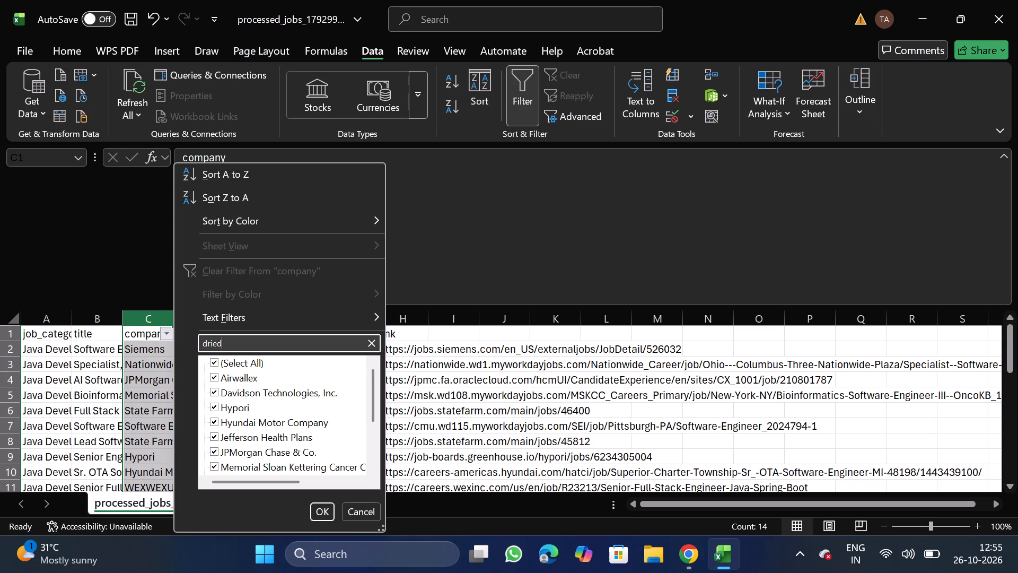
key("BackSpace")
key("BackSpace")
key("BackSpace")
key("BackSpace")
key("BackSpace")
key("BackSpace")
key("BackSpace")
key("BackSpace")
key("BackSpace")
key("BackSpace")
key("BackSpace")
key("BackSpace")
key("BackSpace")
type("capital")
key("BackSpace")
key("BackSpace")
key("BackSpace")
key("BackSpace")
key("BackSpace")
key("BackSpace")
key("BackSpace")
key("BackSpace")
key("BackSpace")
key("BackSpace")
key("BackSpace")
key("BackSpace")
key("BackSpace")
key("BackSpace")
key("BackSpace")
Search the company column's filter values for under and hun.
type("une")
key("BackSpace")
type("der")
key("BackSpace")
key("BackSpace")
key("BackSpace")
key("BackSpace")
key("BackSpace")
key("BackSpace")
key("BackSpace")
key("BackSpace")
key("BackSpace")
key("BackSpace")
key("BackSpace")
key("BackSpace")
key("BackSpace")
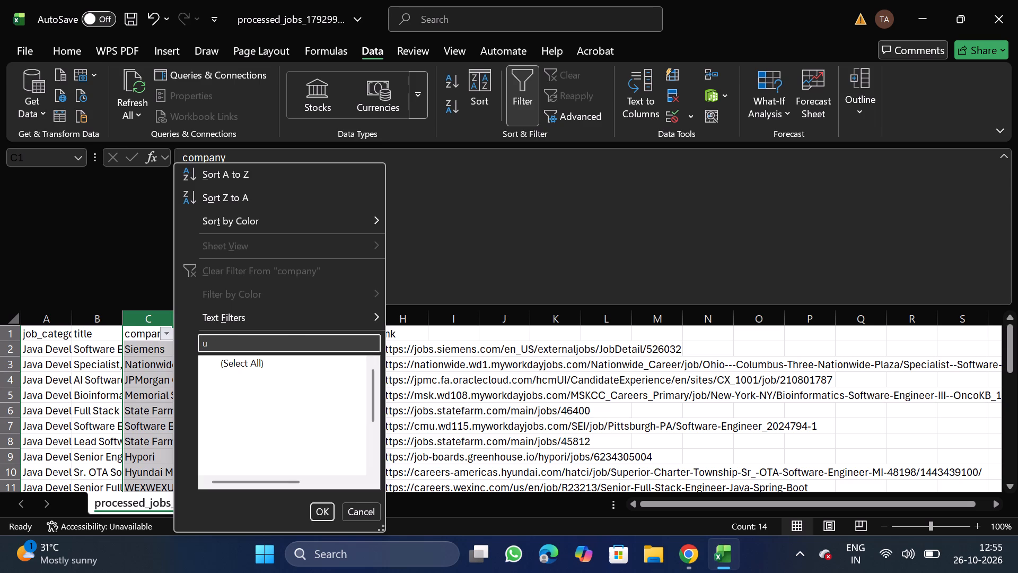
type("hun")
key("BackSpace")
key("BackSpace")
key("BackSpace")
key("BackSpace")
key("BackSpace")
key("BackSpace")
key("BackSpace")
key("BackSpace")
key("BackSpace")
key("BackSpace")
key("BackSpace")
key("BackSpace")
key("BackSpace")
key("BackSpace")
key("BackSpace")
key("BackSpace")
key("BackSpace")
key("BackSpace")
key("BackSpace")
key("BackSpace")
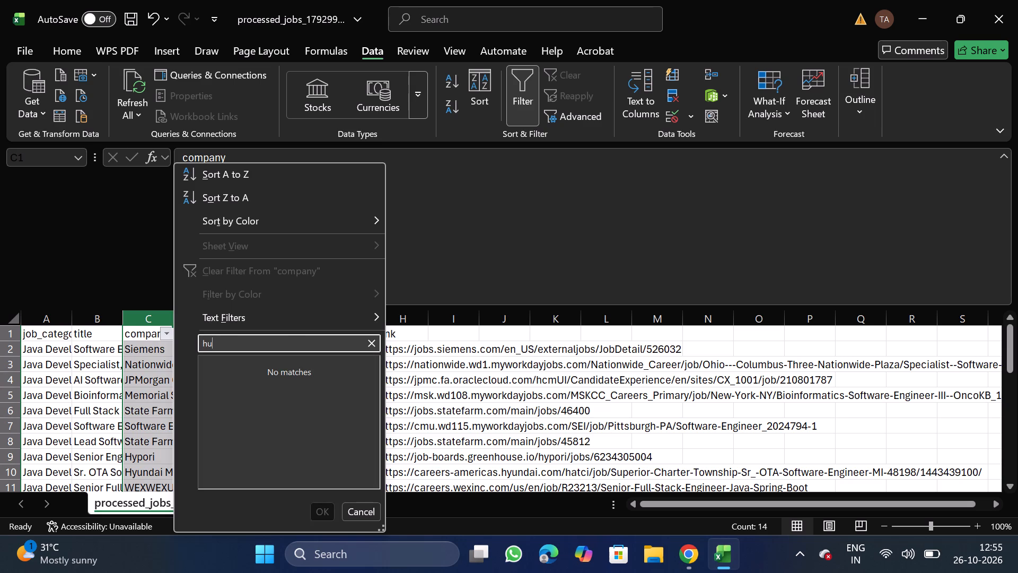
key("BackSpace")
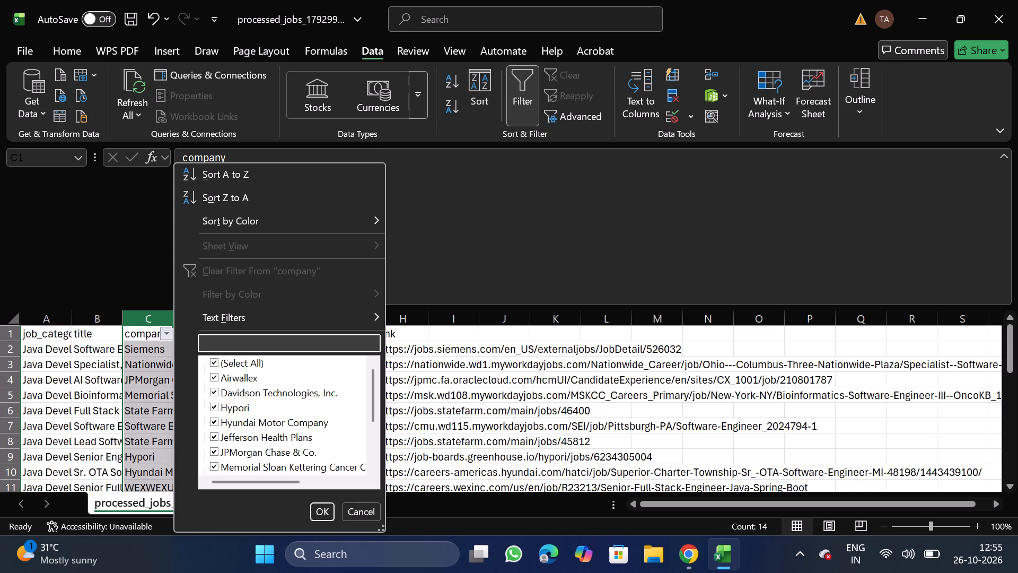
type("hun")
key("BackSpace")
key("BackSpace")
key("BackSpace")
key("BackSpace")
key("BackSpace")
key("BackSpace")
key("BackSpace")
key("BackSpace")
key("BackSpace")
key("BackSpace")
key("BackSpace")
key("BackSpace")
key("BackSpace")
key("BackSpace")
key("BackSpace")
key("BackSpace")
key("BackSpace")
Search the company column's filter values for skim, ape and in landem, and take the filter off.
type("skim")
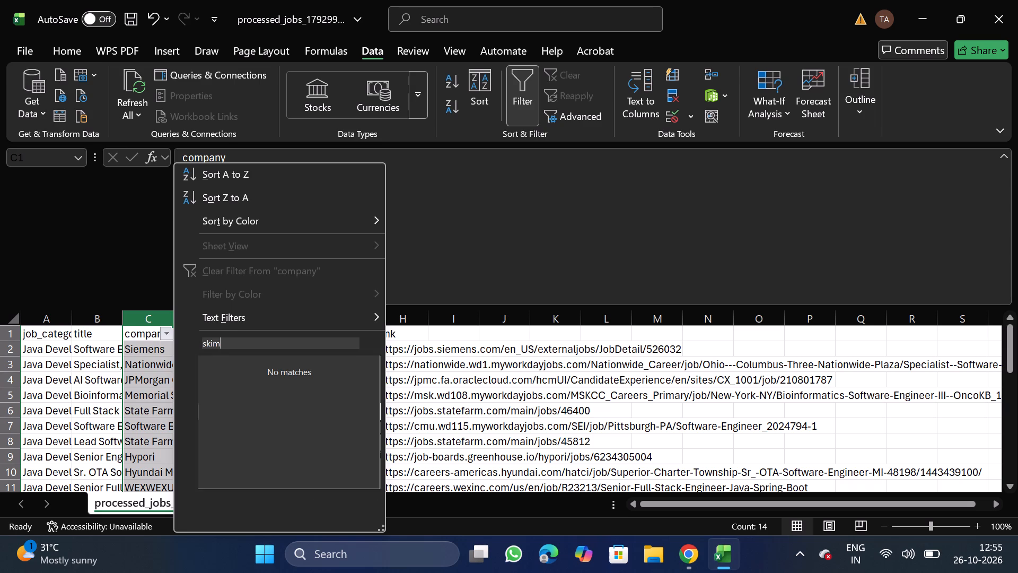
key("BackSpace")
key("BackSpace")
key("BackSpace")
key("BackSpace")
key("BackSpace")
key("BackSpace")
key("BackSpace")
key("BackSpace")
key("BackSpace")
key("BackSpace")
key("BackSpace")
key("BackSpace")
key("BackSpace")
key("BackSpace")
key("BackSpace")
type("ape")
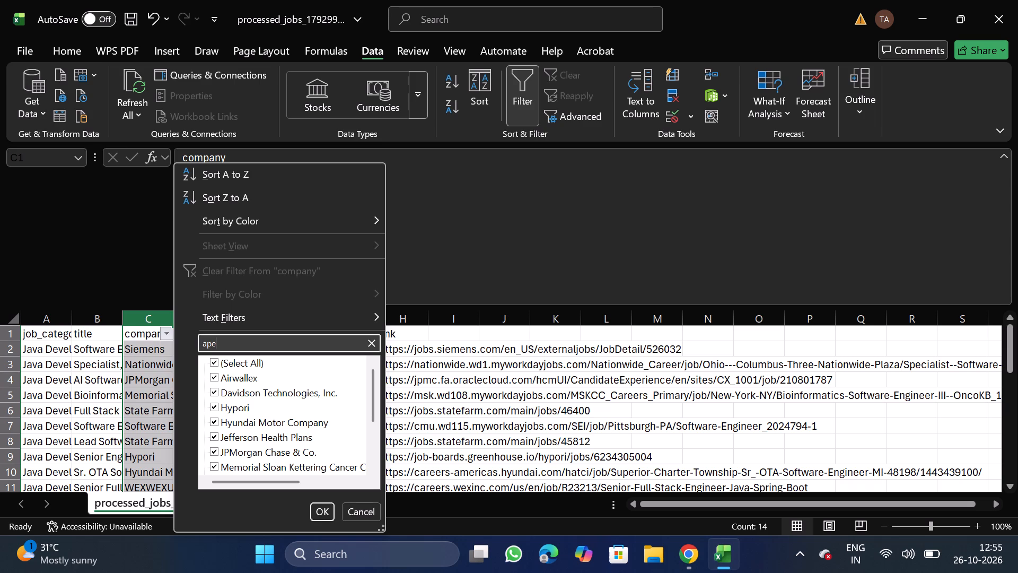
key("BackSpace")
key("BackSpace")
key("BackSpace")
key("BackSpace")
key("BackSpace")
key("BackSpace")
key("BackSpace")
key("BackSpace")
key("BackSpace")
key("BackSpace")
type("in landem")
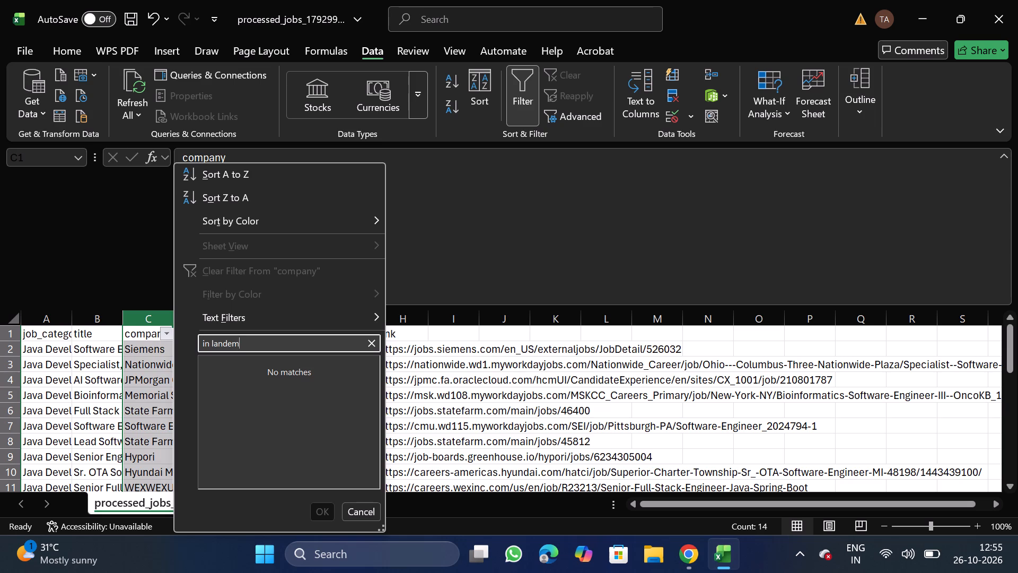
left_click(353, 513)
left_click(524, 90)
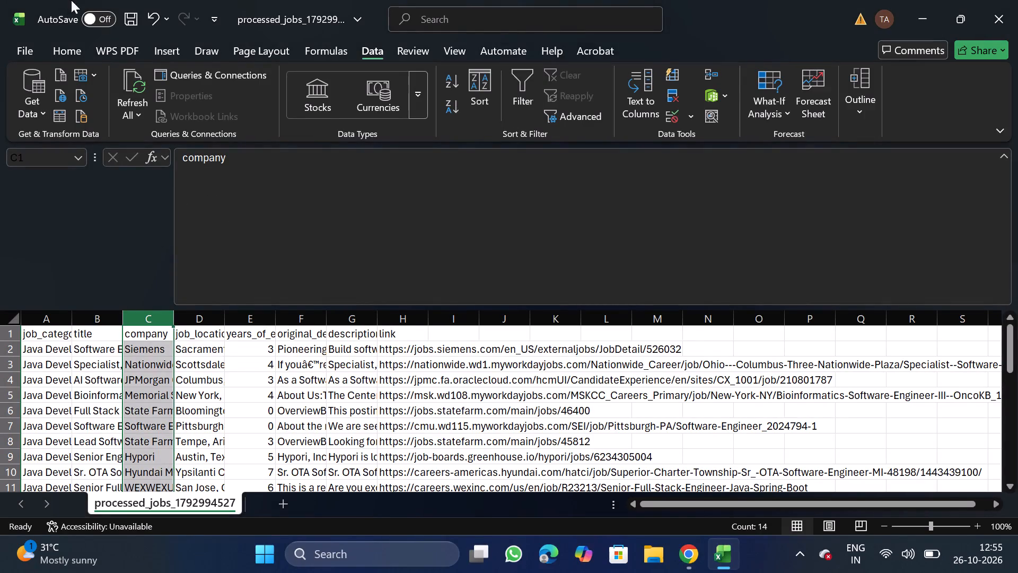
Save a copy of the workbook as the CSV file Jav Dev_10_26 in the Daily Scraping jobs folder under Documents.
left_click(12, 49)
triple_click(56, 261)
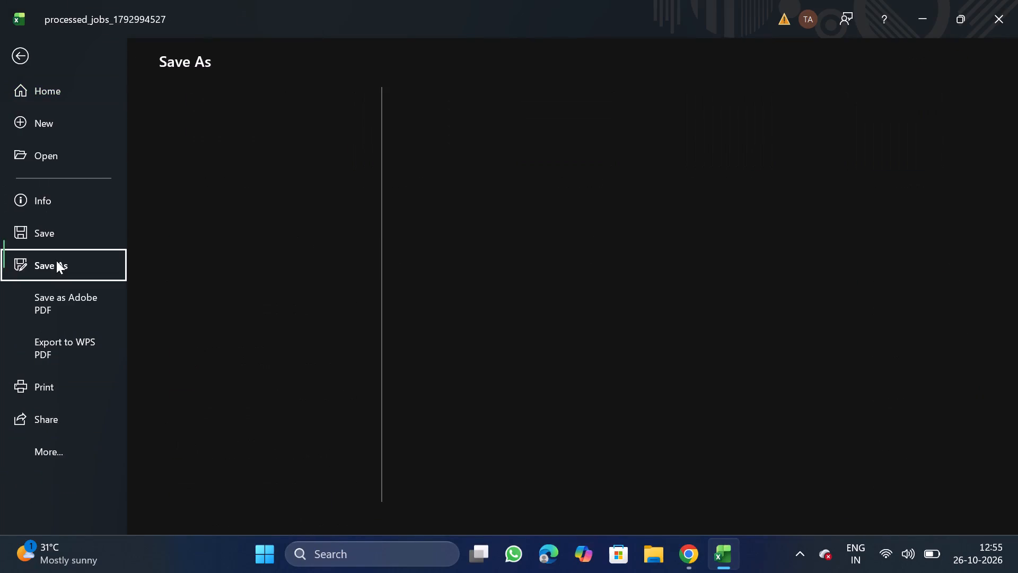
triple_click(240, 450)
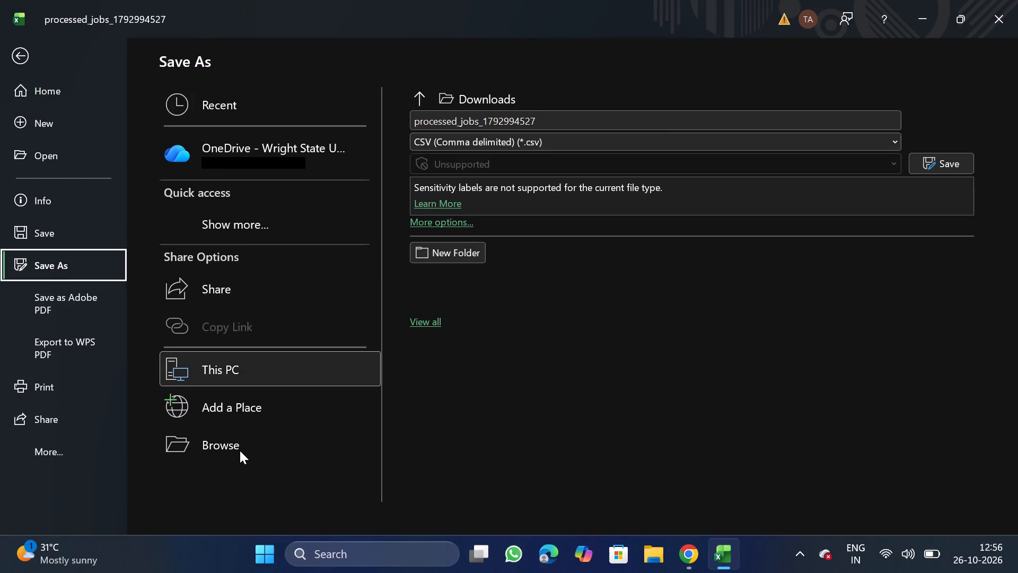
double_click(240, 450)
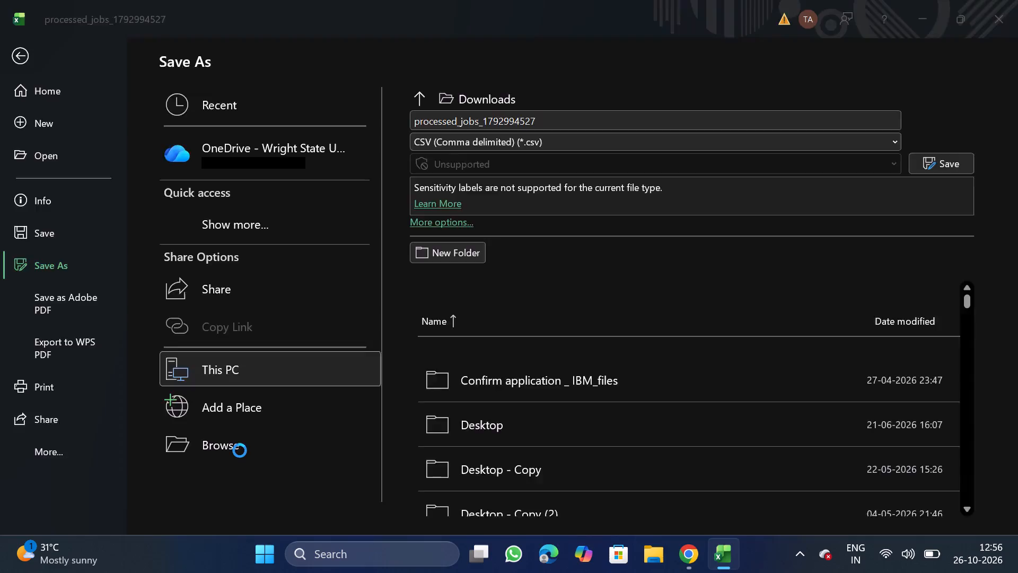
double_click(69, 151)
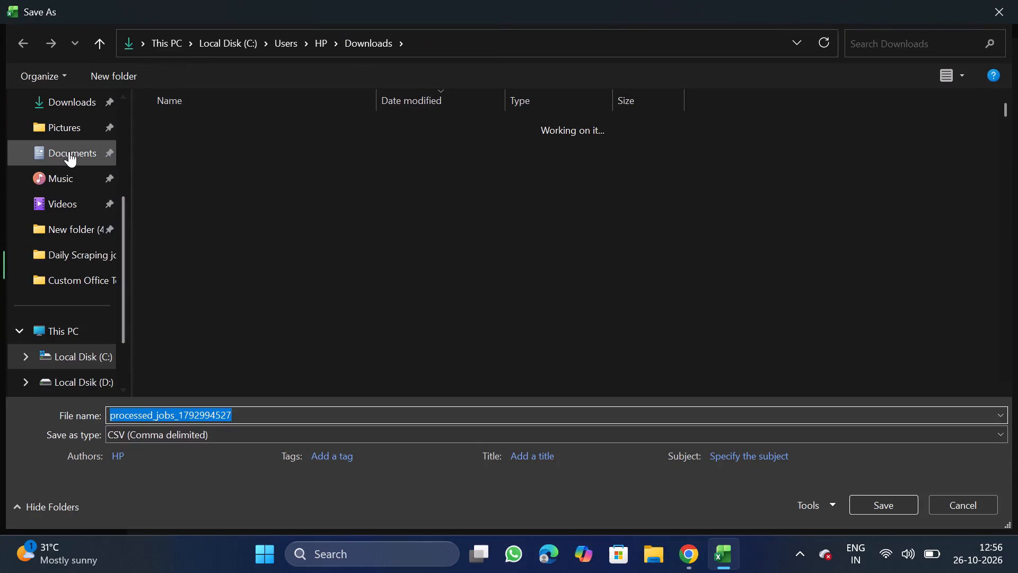
double_click(241, 176)
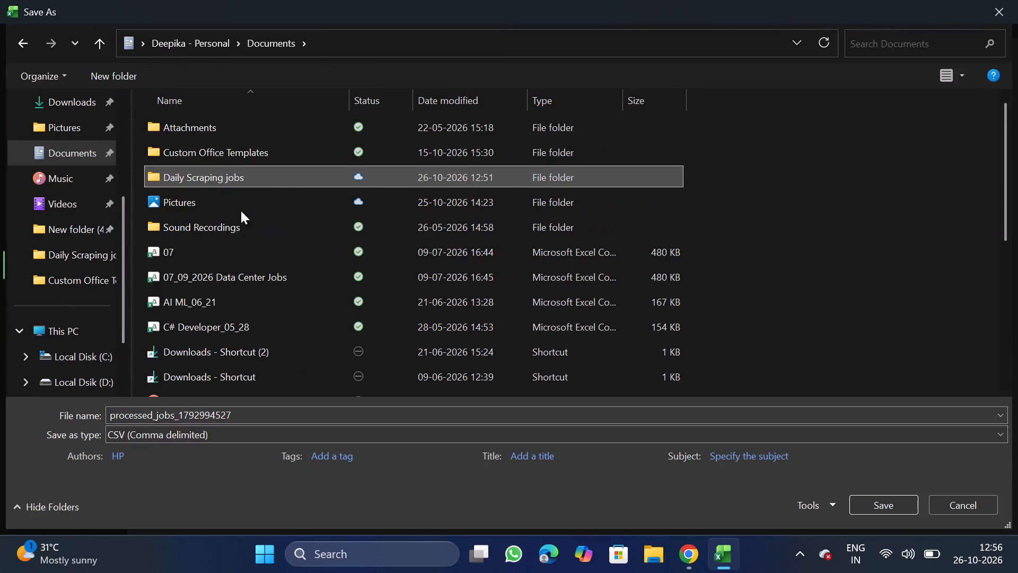
left_click(300, 415)
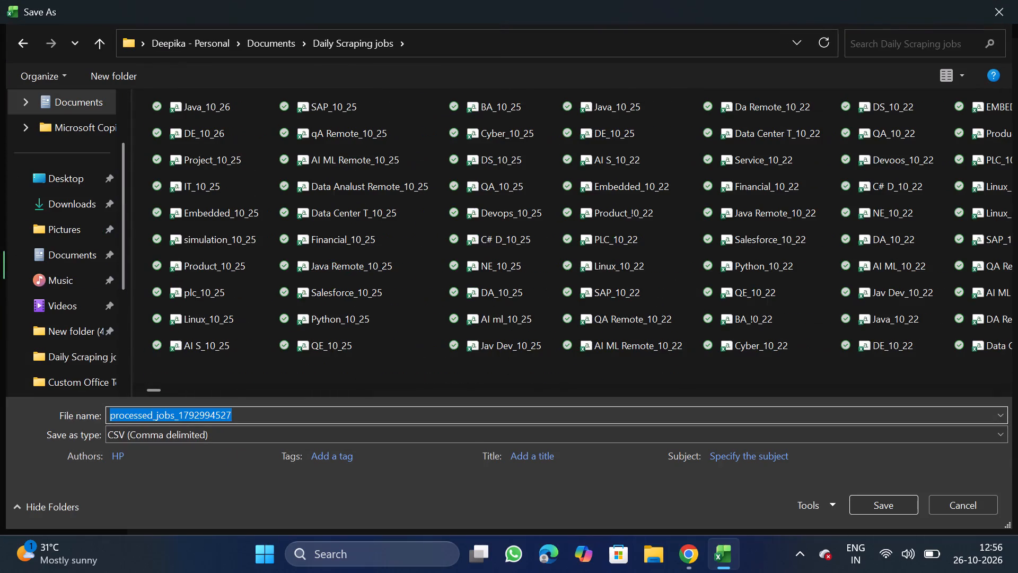
key("BackSpace")
type("JAV")
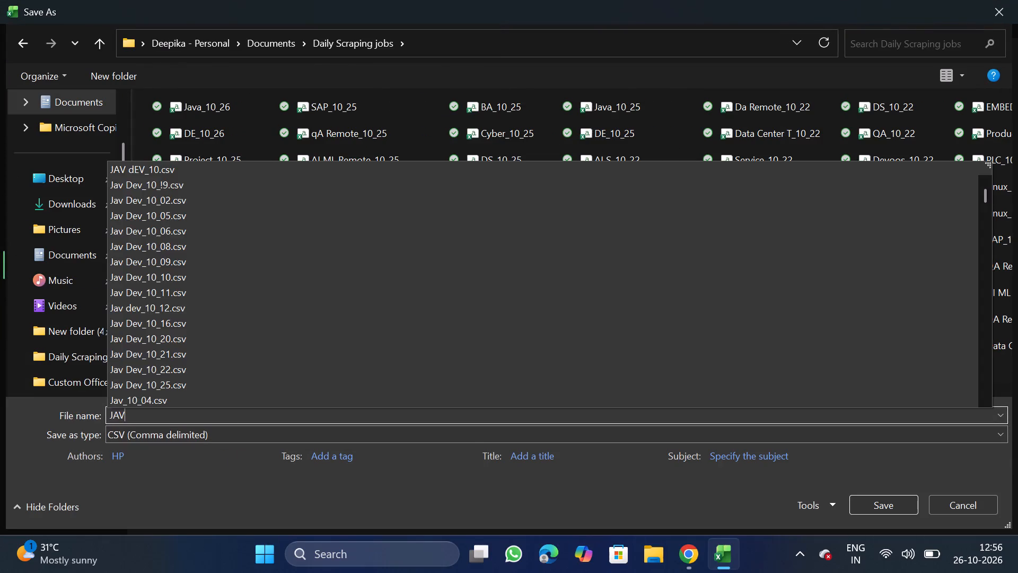
key("space")
key("BackSpace")
key("BackSpace")
key("BackSpace")
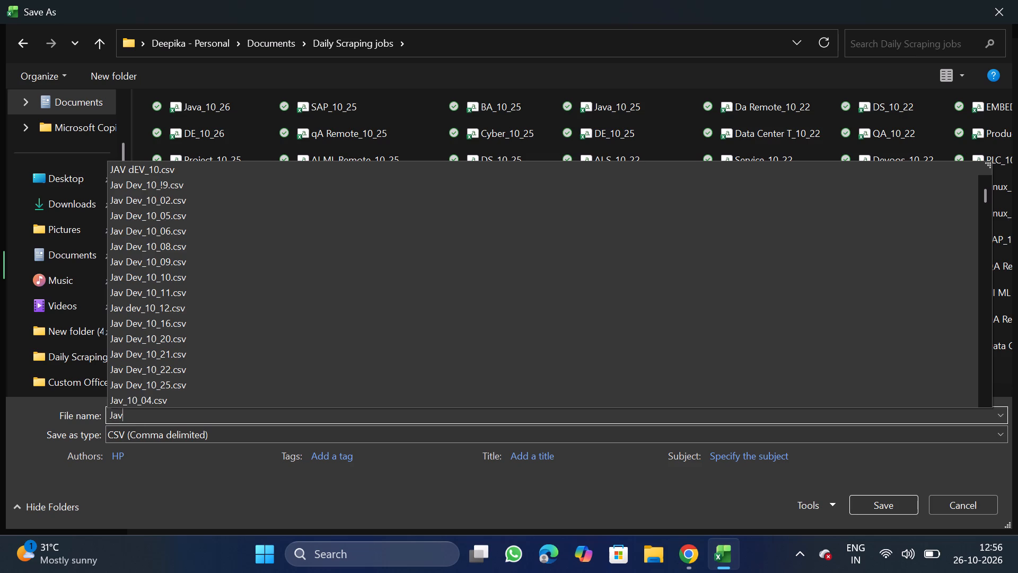
type("ev_10_26")
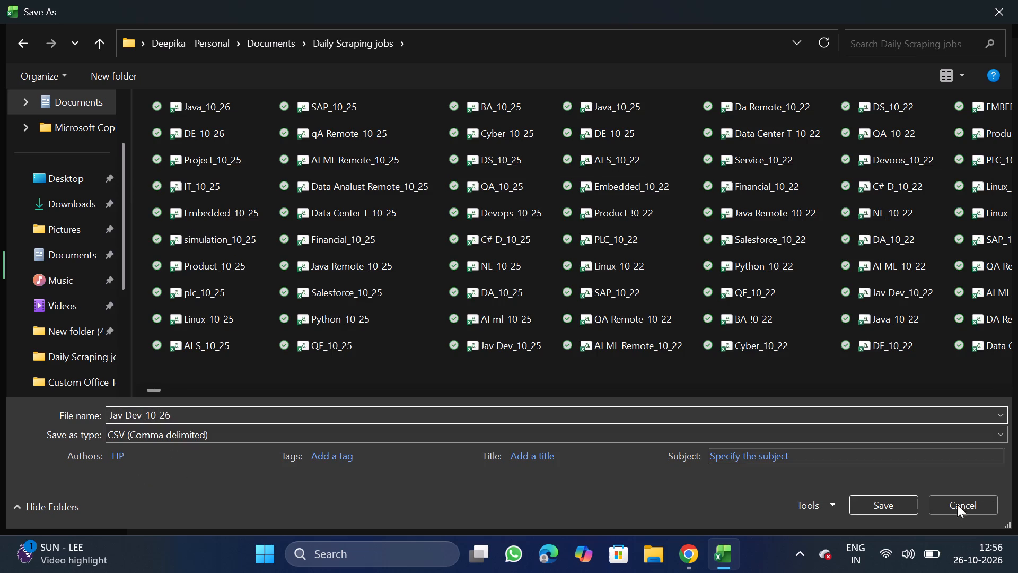
left_click(874, 503)
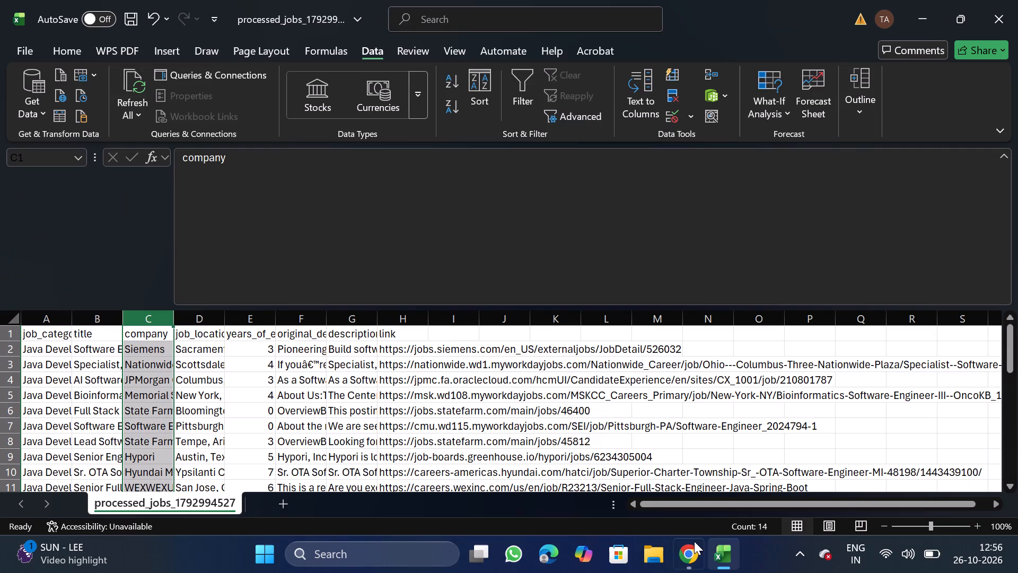
Switch to NextGenApply in Chrome, choose Jav Dev_10_26.csv for the bulk job upload, and upload it.
left_click(684, 556)
scroll(525, 457, "down", 2)
left_click(408, 428)
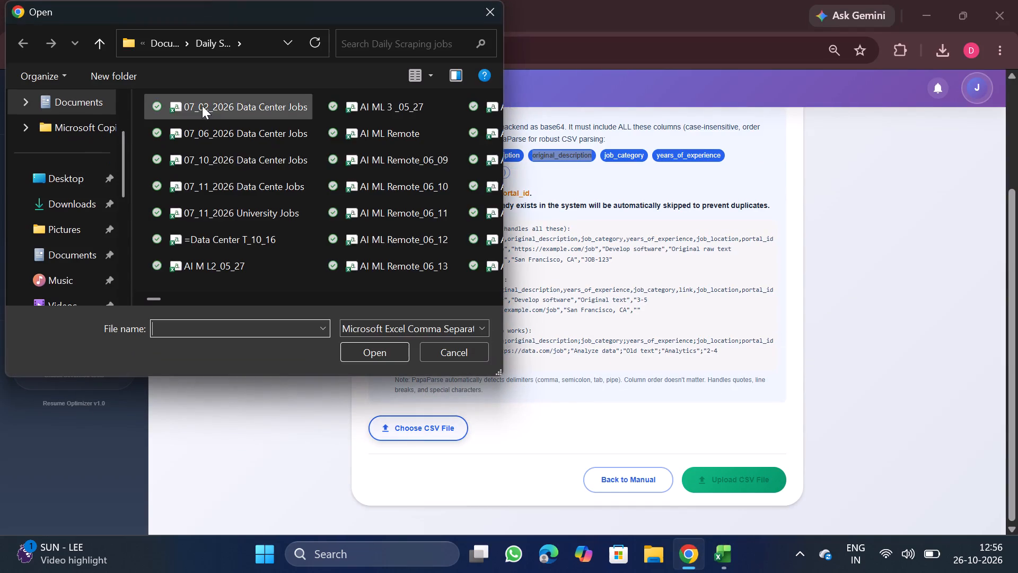
double_click(233, 103)
scroll(435, 343, "down", 3)
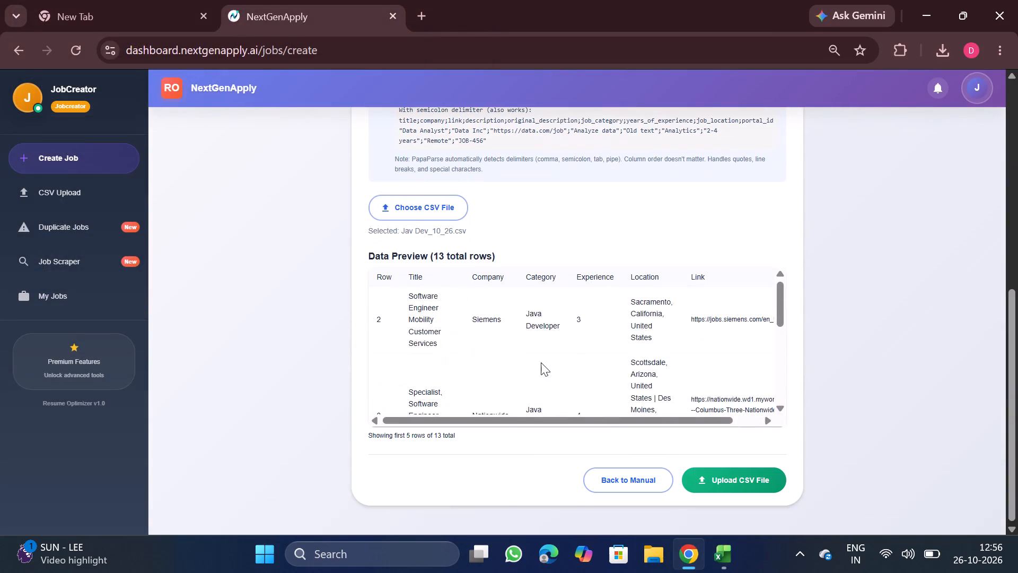
scroll(545, 363, "down", 4)
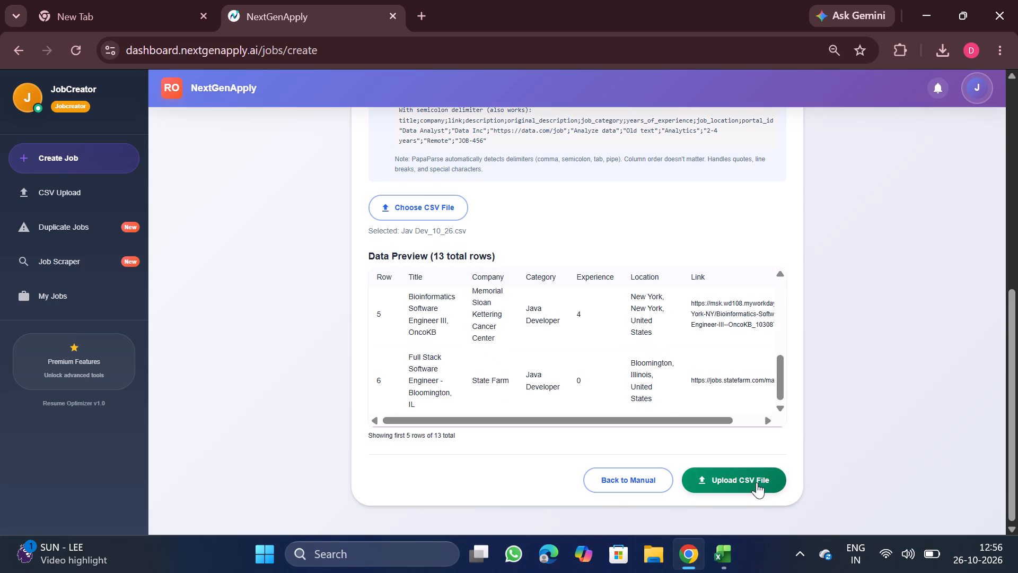
left_click(757, 482)
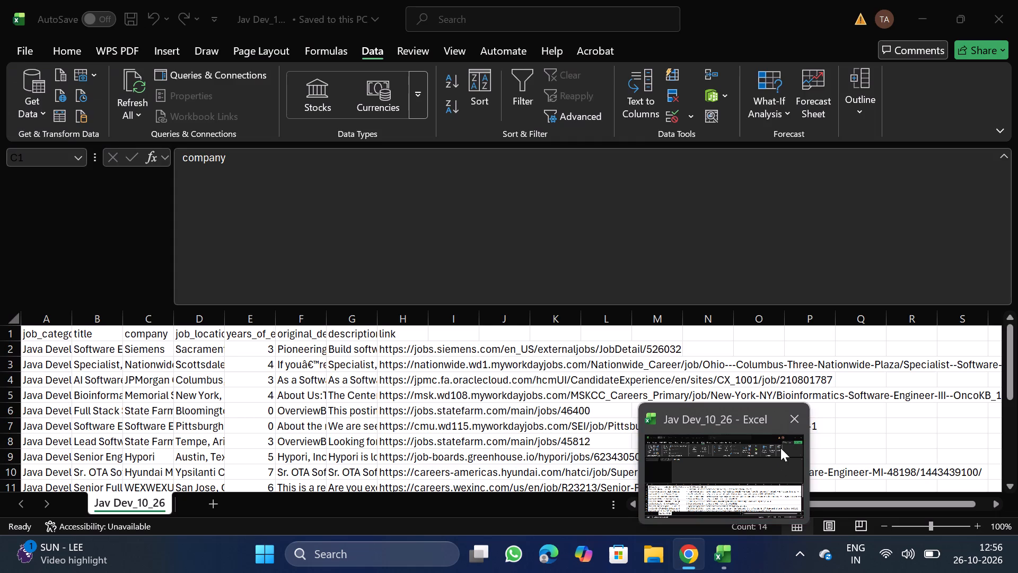
Close the Jav Dev_10_26 workbook in Excel and go back to the upload result in NextGenApply.
left_click(798, 423)
scroll(726, 411, "up", 7)
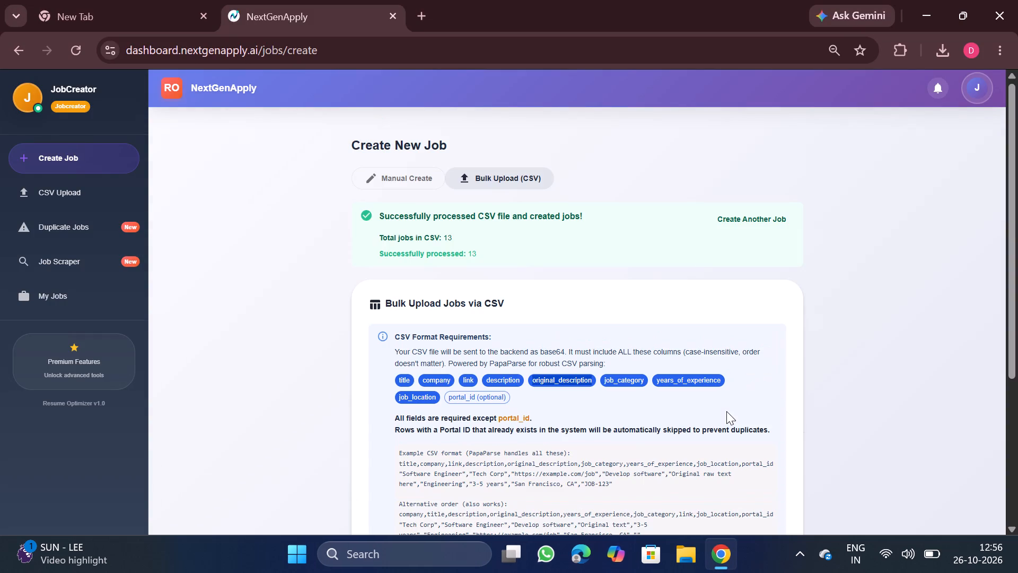